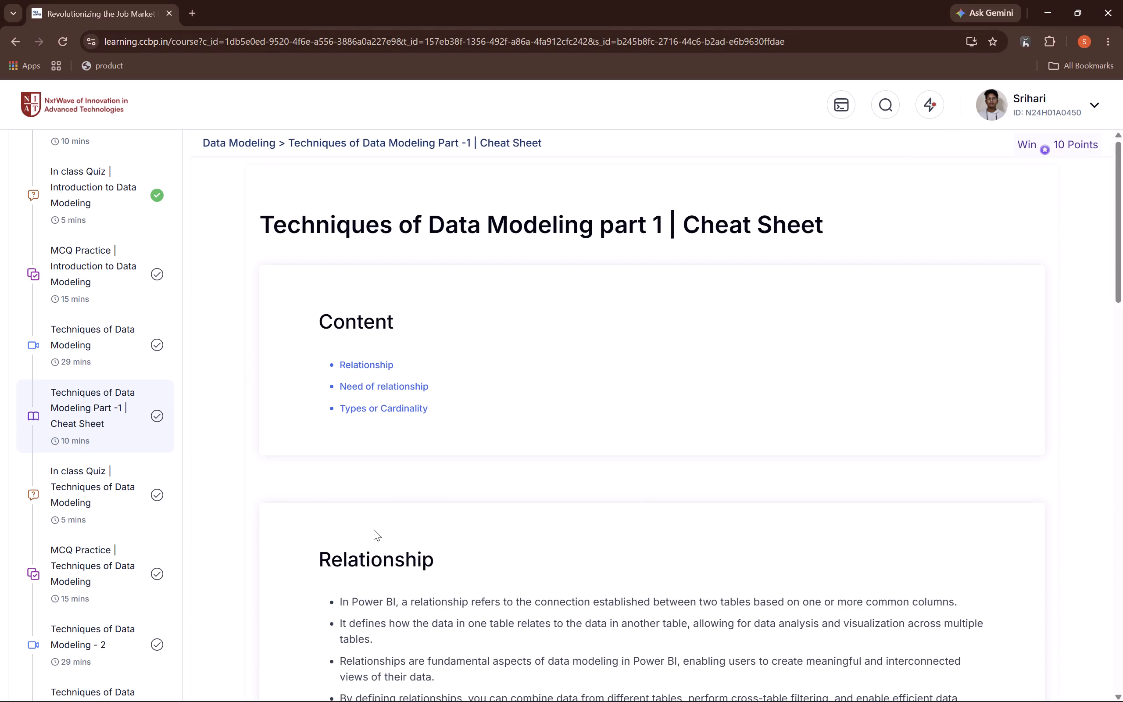
Open the Techniques of Data Modeling video lesson and look through the Data Modeling topics in the course outline.
left_click(64, 337)
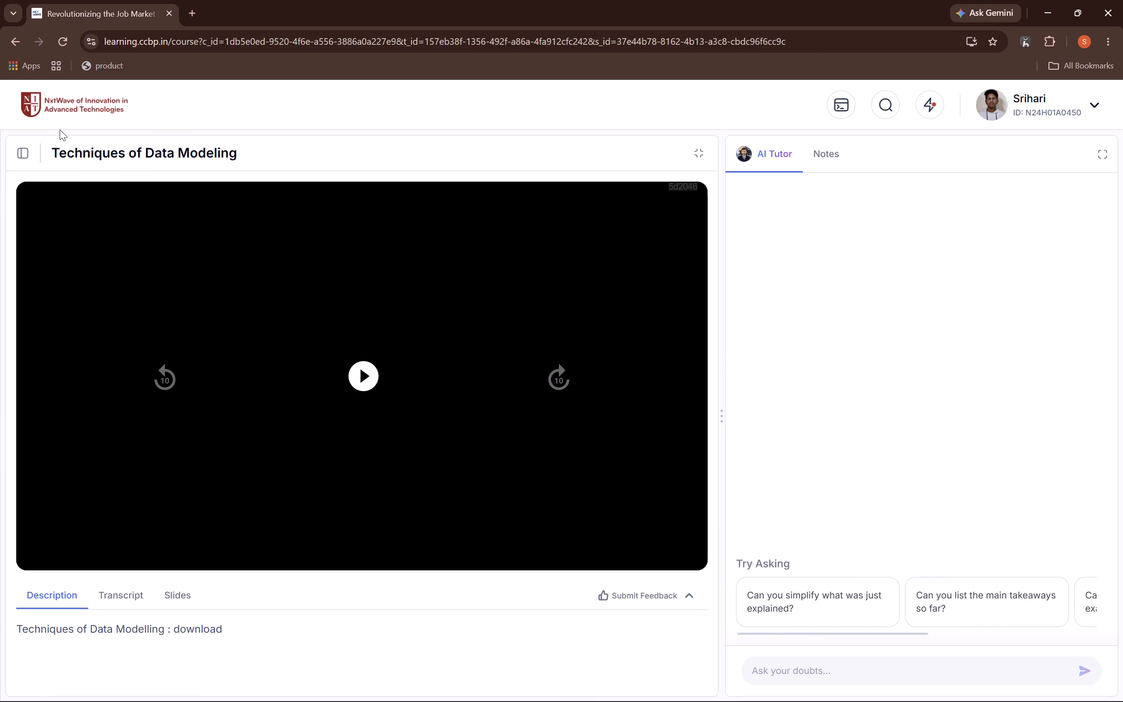
left_click(29, 146)
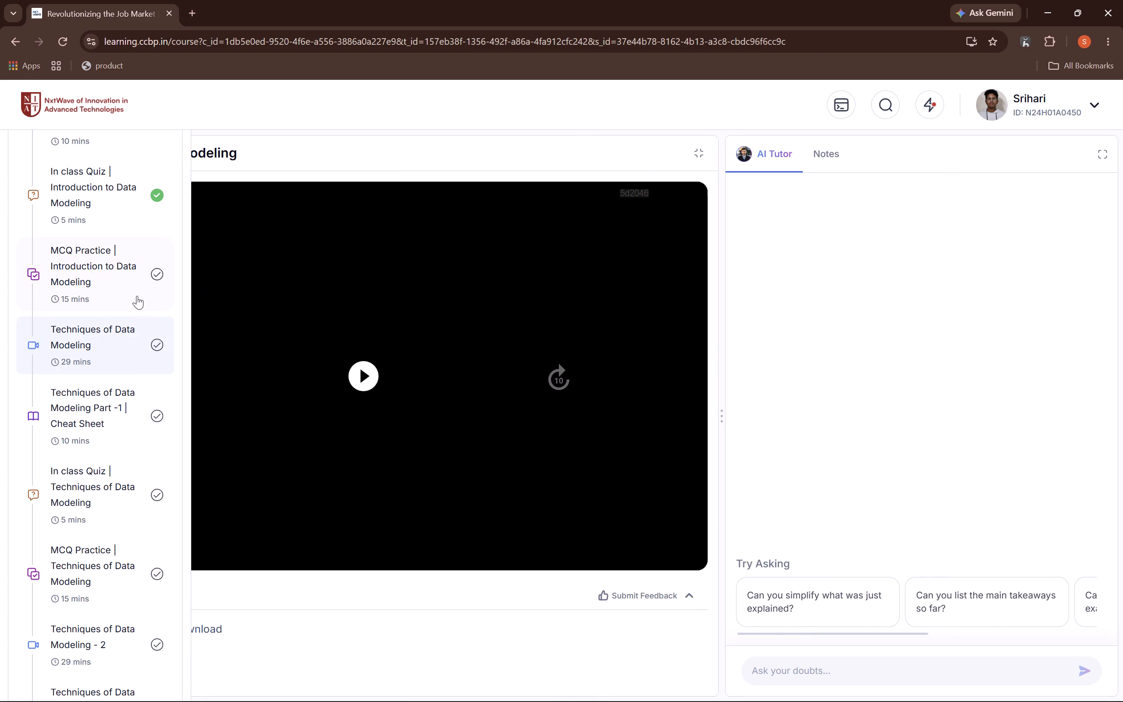
scroll(136, 296, "up", 3)
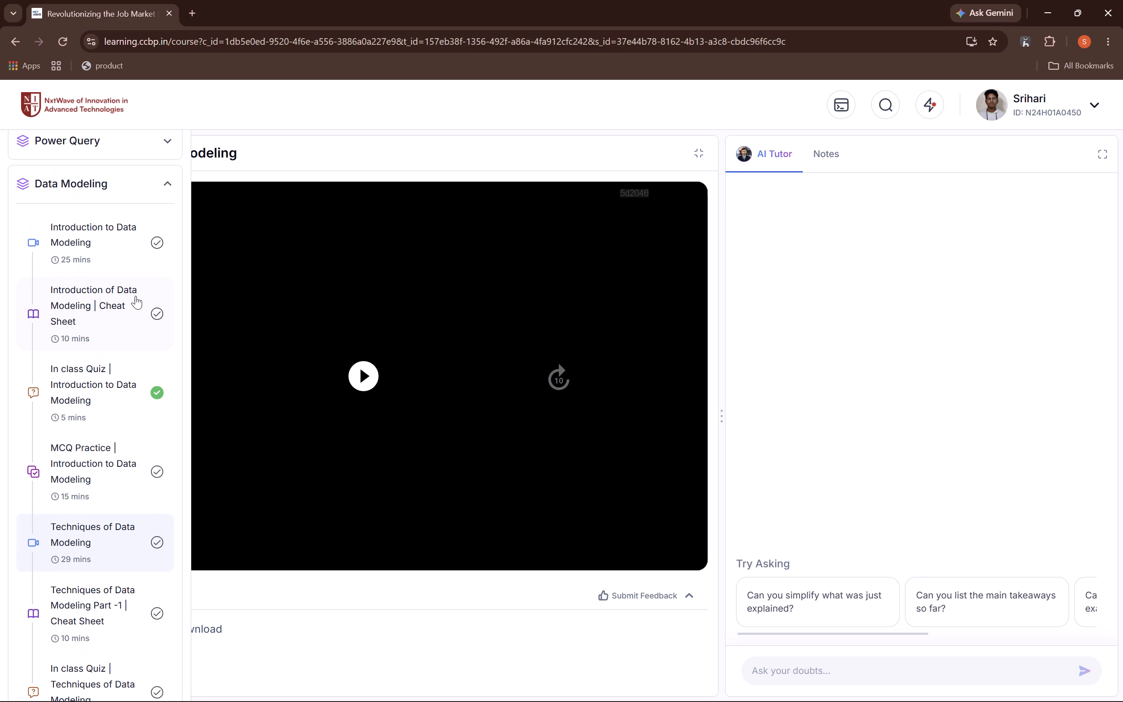
scroll(151, 314, "down", 2)
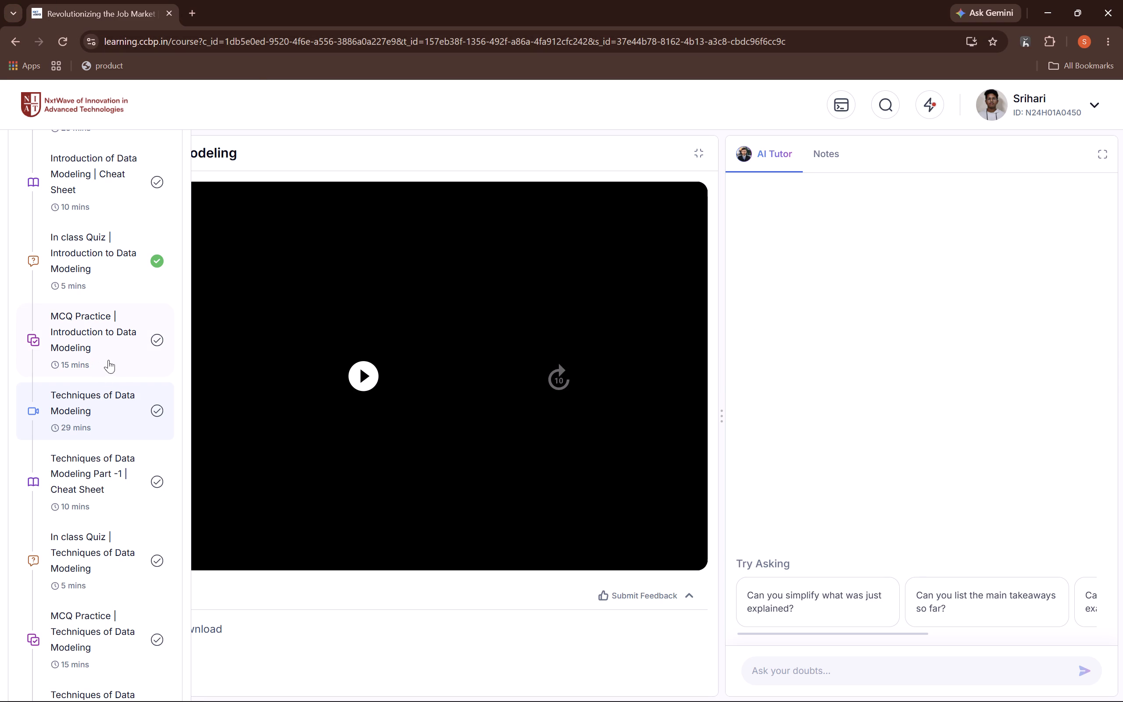
scroll(116, 358, "up", 5)
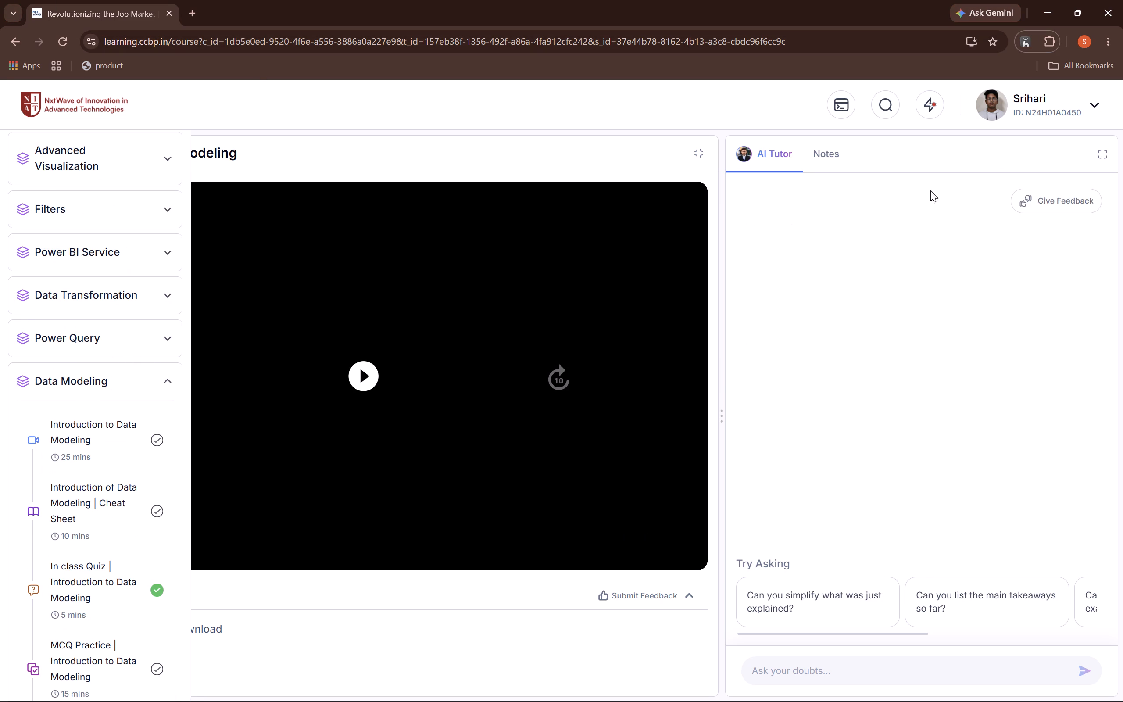
Launch Power BI Desktop and start a blank report.
key("p")
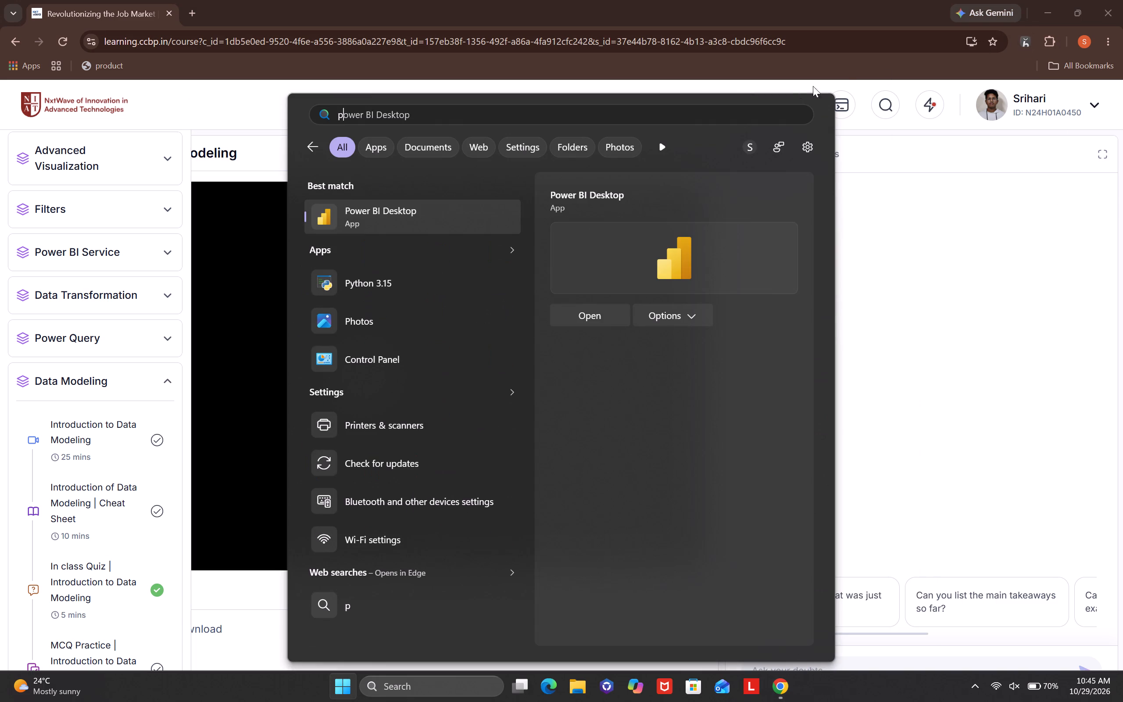
left_click(378, 206)
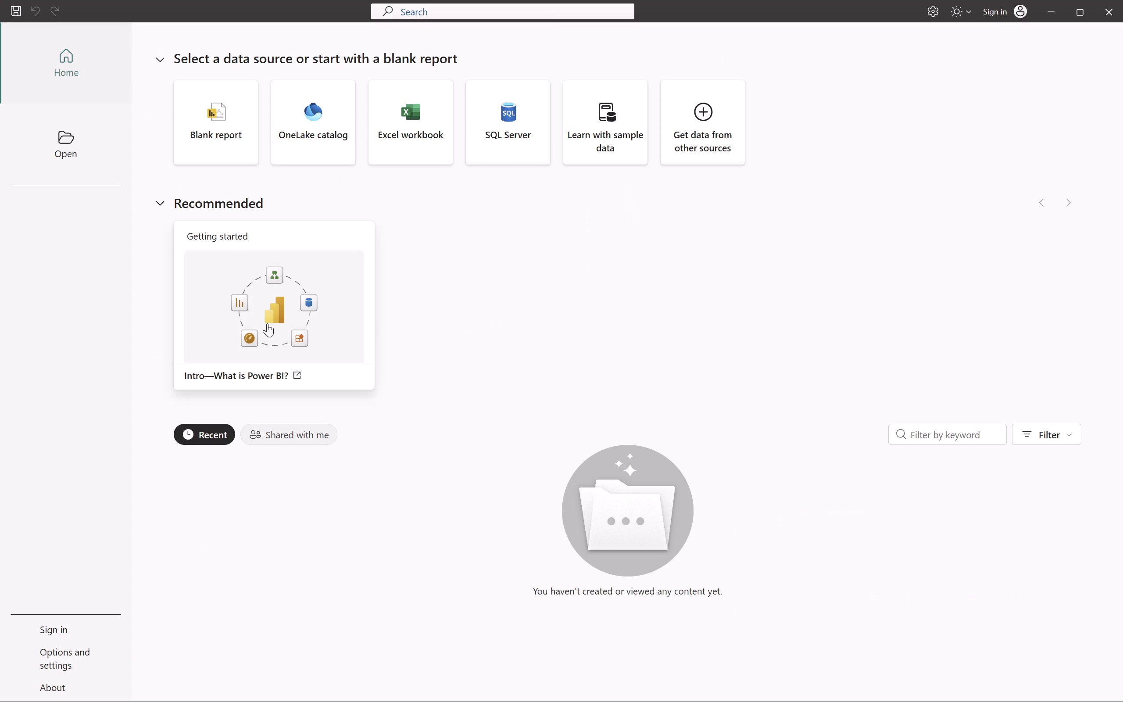
left_click(211, 139)
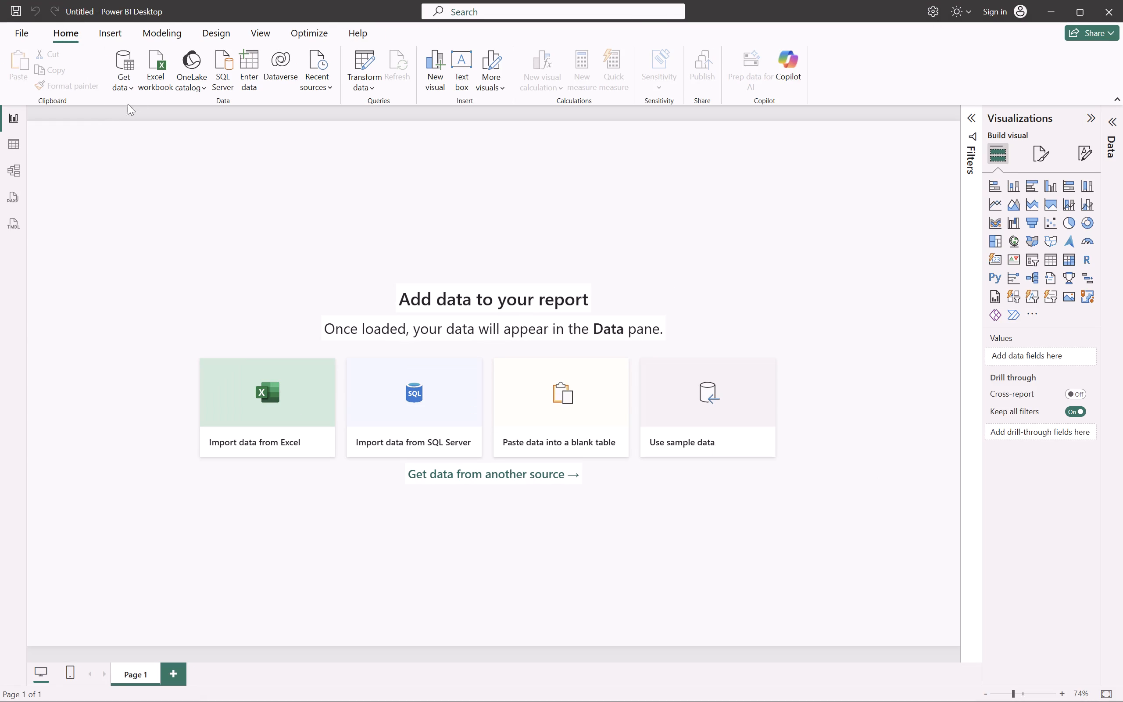
Connect to the Data_Modeling-Dataset Excel workbook from the Downloads folder.
left_click(165, 68)
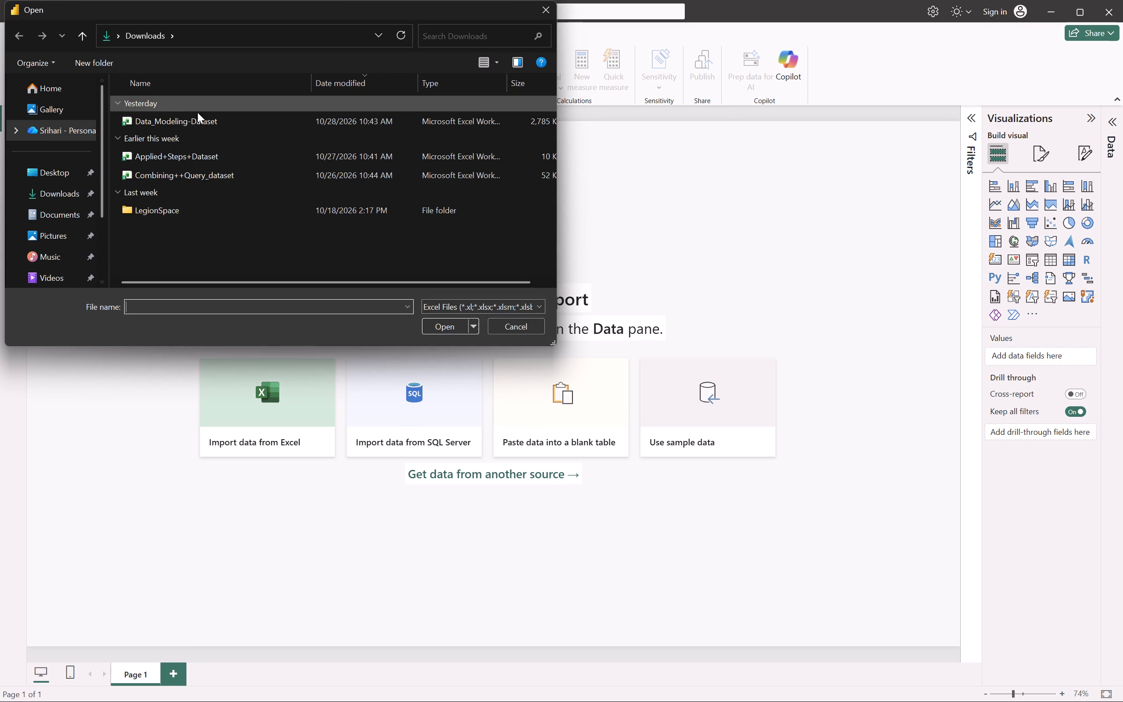
double_click(226, 115)
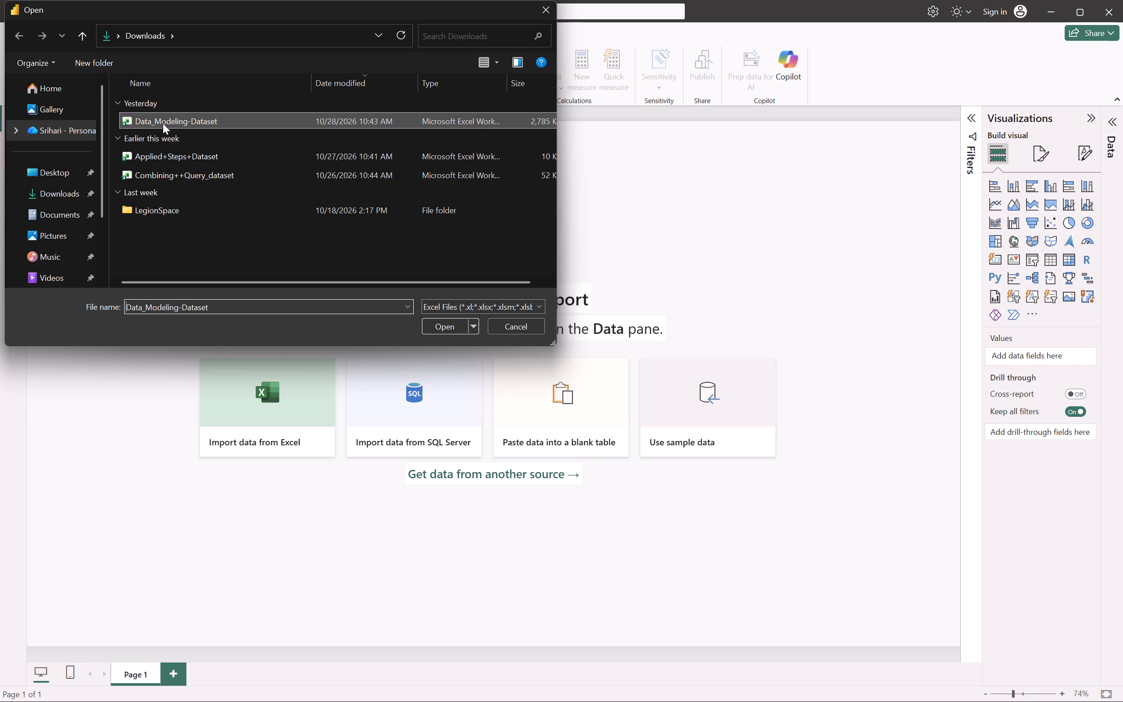
double_click(163, 123)
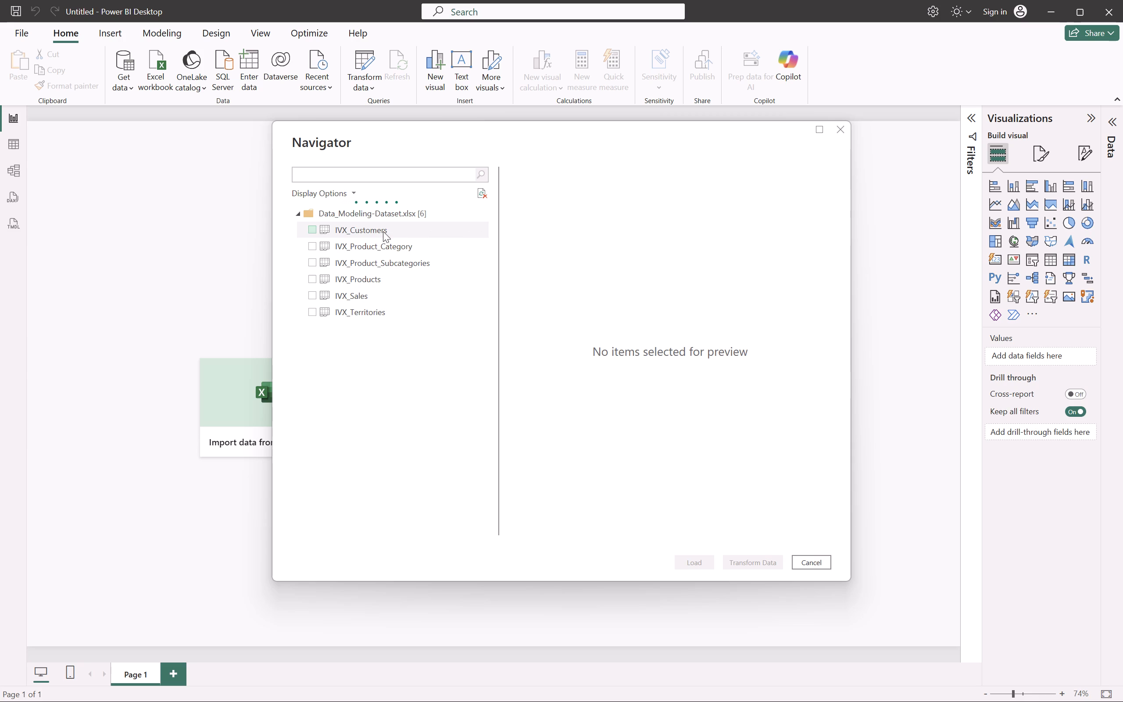
Select all six IVX tables (Customers, Product_Category, Product_Subcategories, Products, Sales, Territories) and send them to Power Query for transformation.
left_click(315, 233)
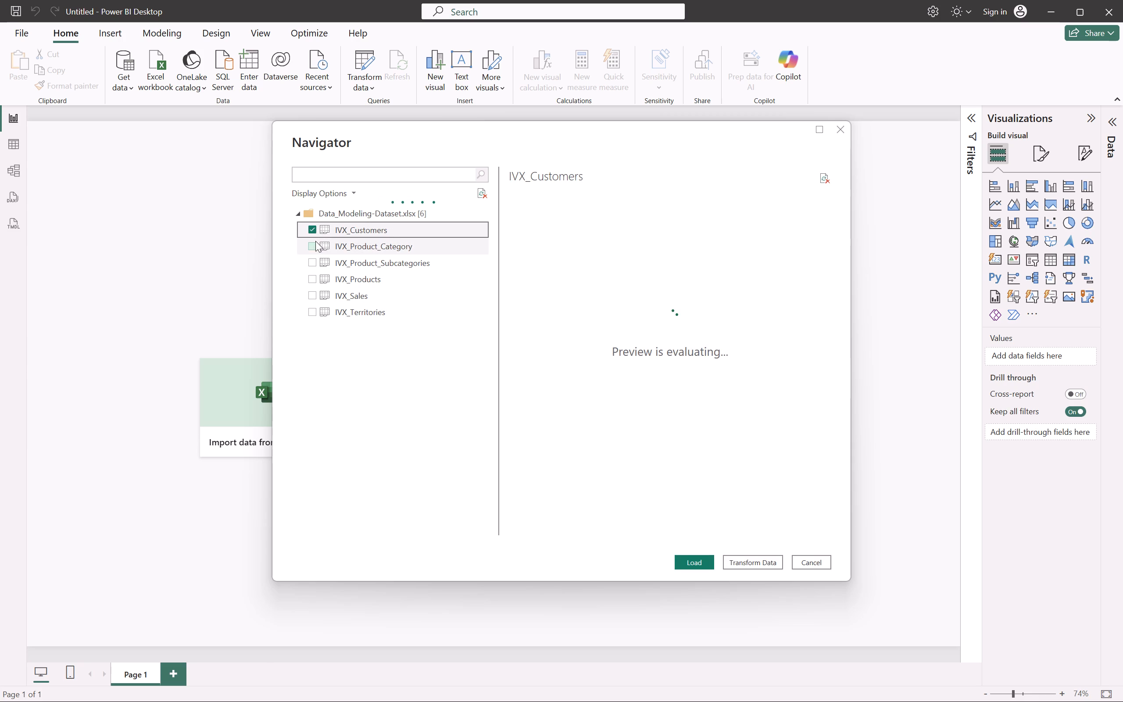
left_click(318, 248)
left_click(315, 249)
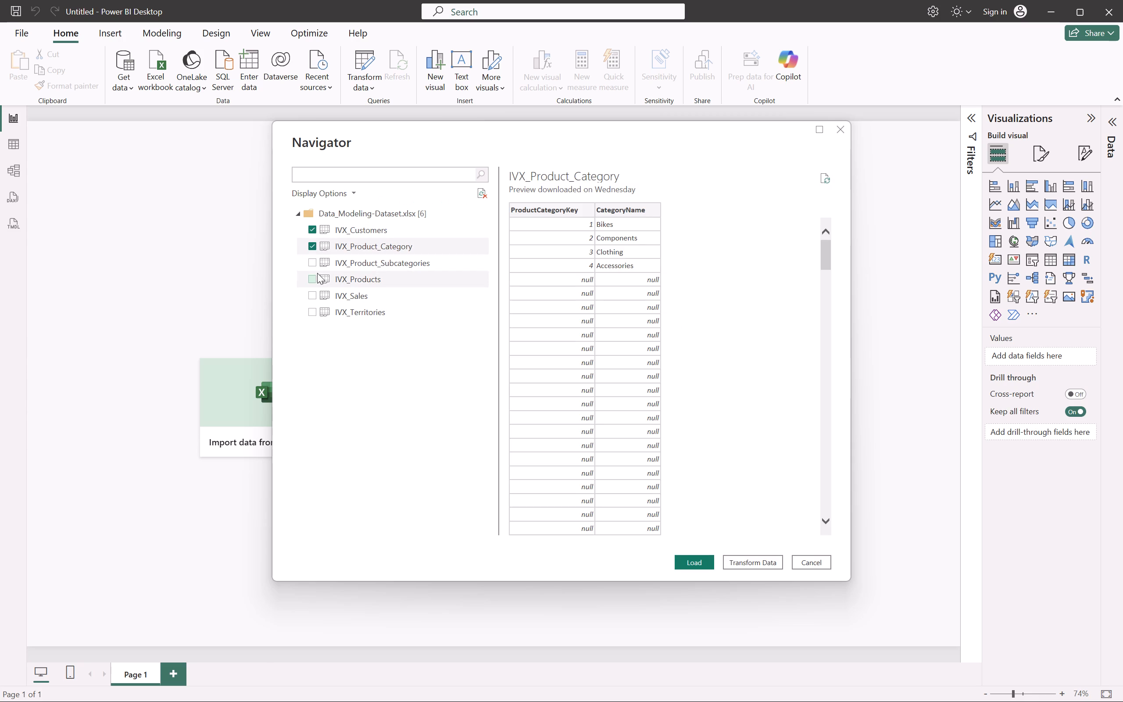
left_click(313, 266)
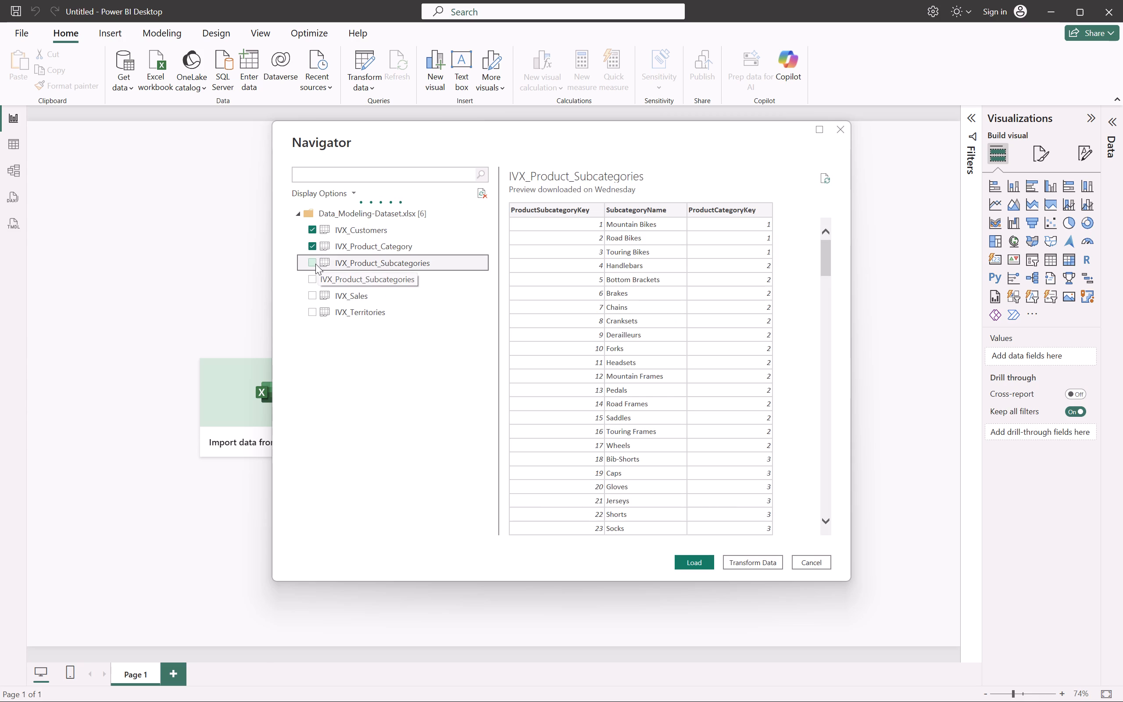
left_click(314, 264)
left_click(317, 278)
left_click(311, 282)
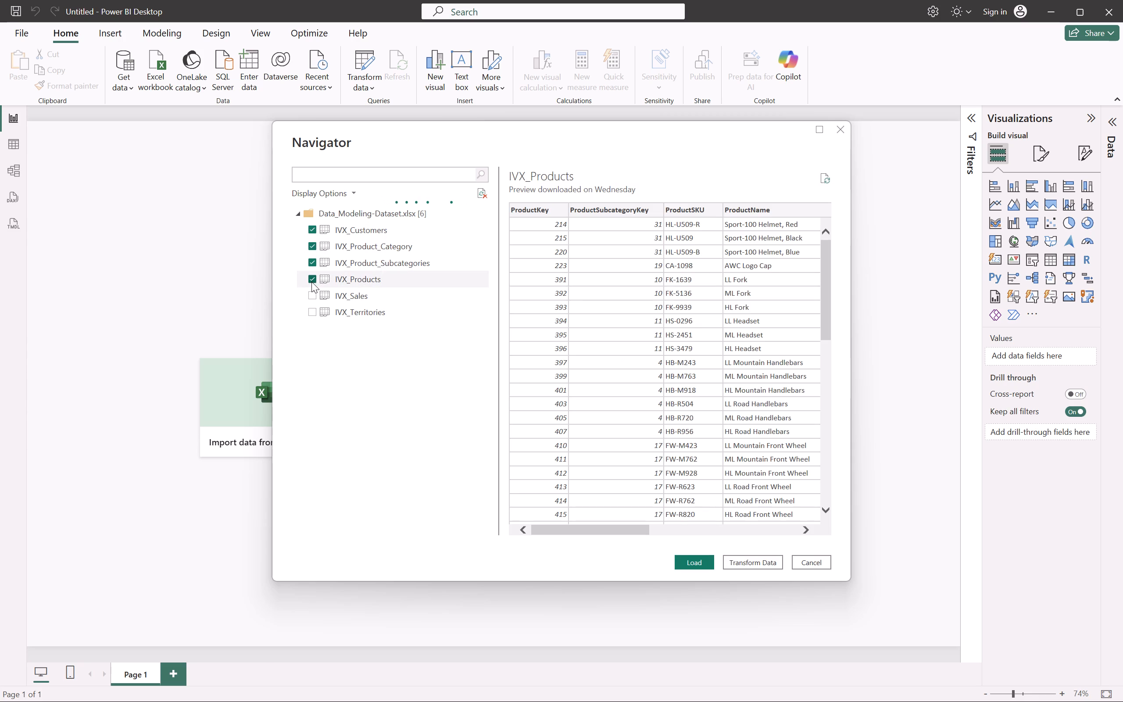
double_click(312, 294)
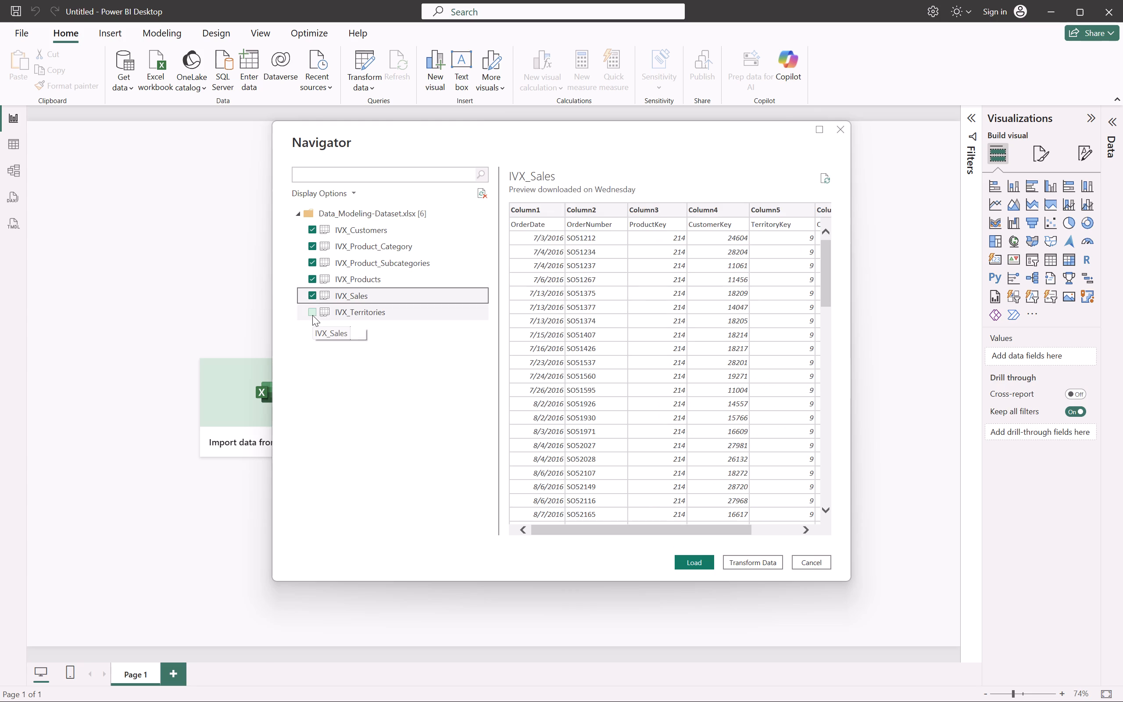
double_click(312, 315)
left_click(726, 565)
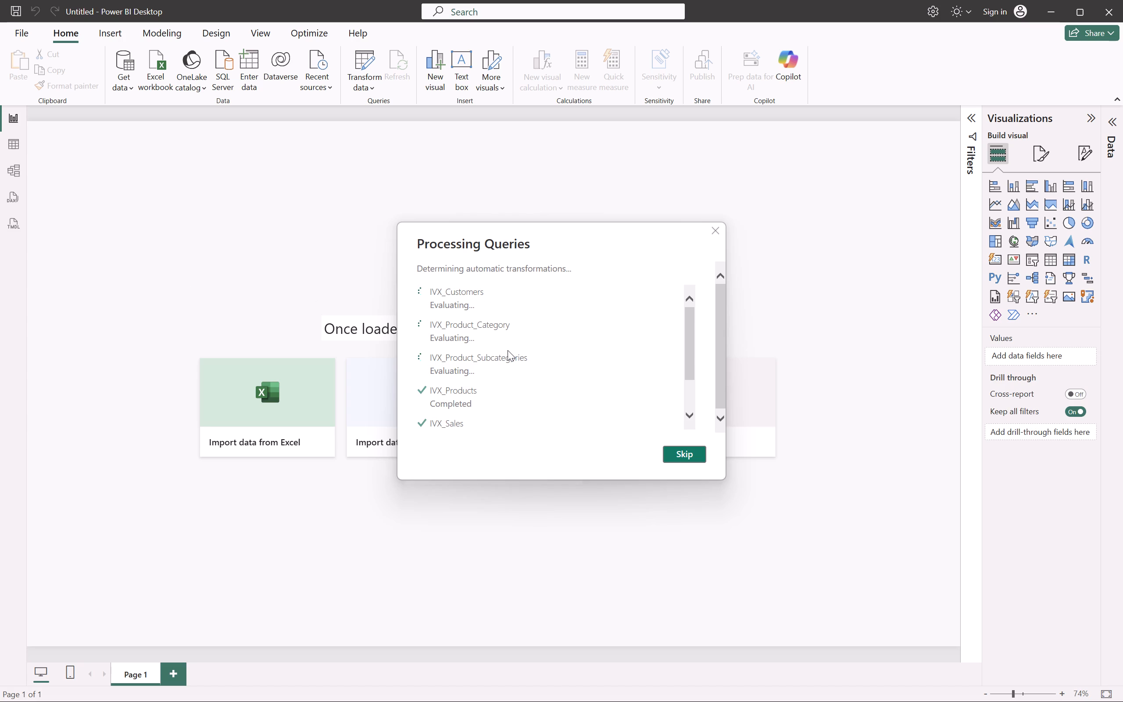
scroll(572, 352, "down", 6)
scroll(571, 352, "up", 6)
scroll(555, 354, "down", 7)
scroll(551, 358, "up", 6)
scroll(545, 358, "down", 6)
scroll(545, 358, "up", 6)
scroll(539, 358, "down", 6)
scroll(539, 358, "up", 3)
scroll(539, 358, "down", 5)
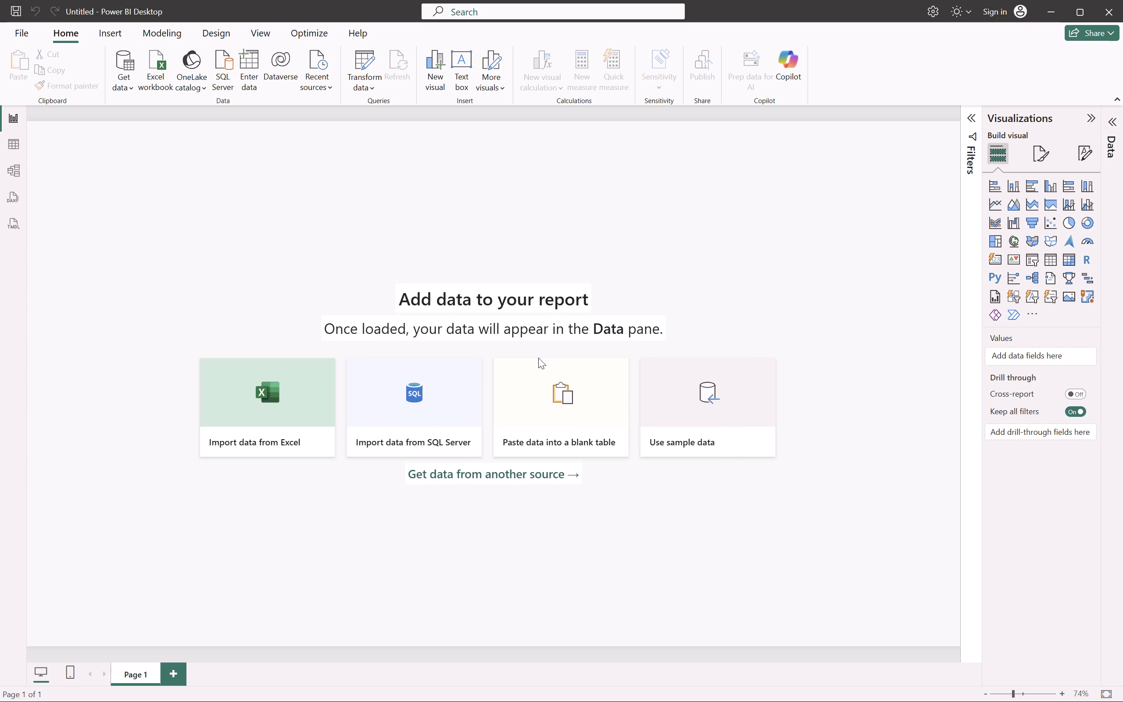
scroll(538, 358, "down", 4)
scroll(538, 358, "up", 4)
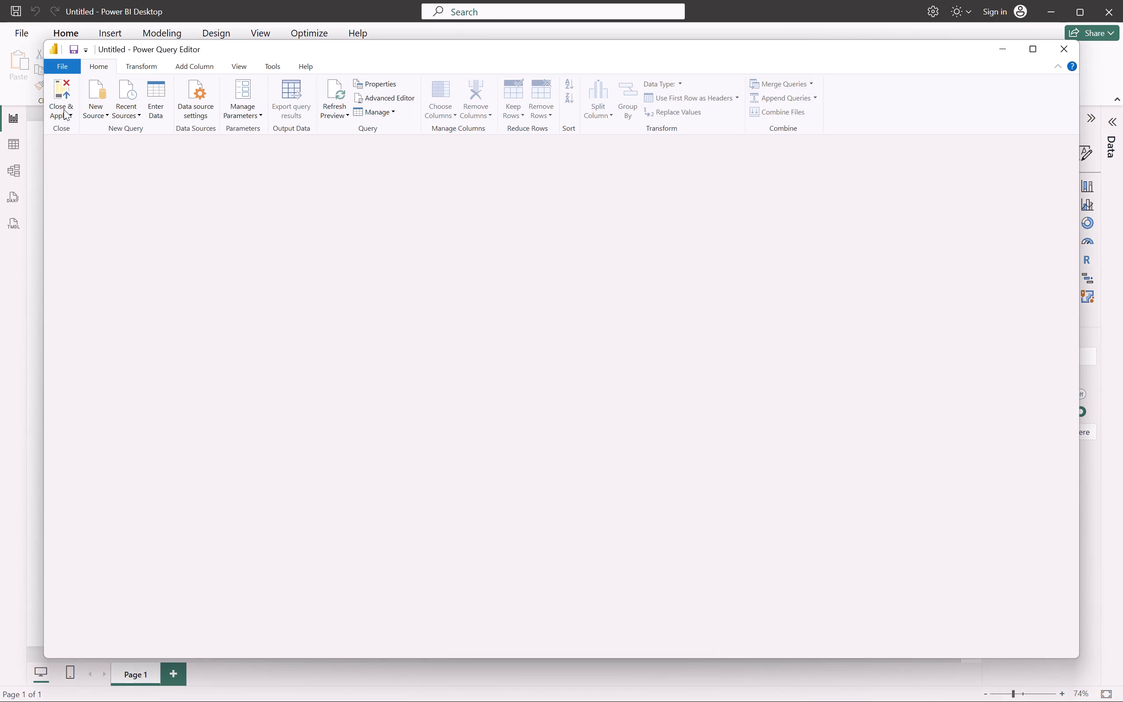
Close the Power Query Editor and apply the pending query changes to load the six tables, switching to Table view.
left_click(63, 108)
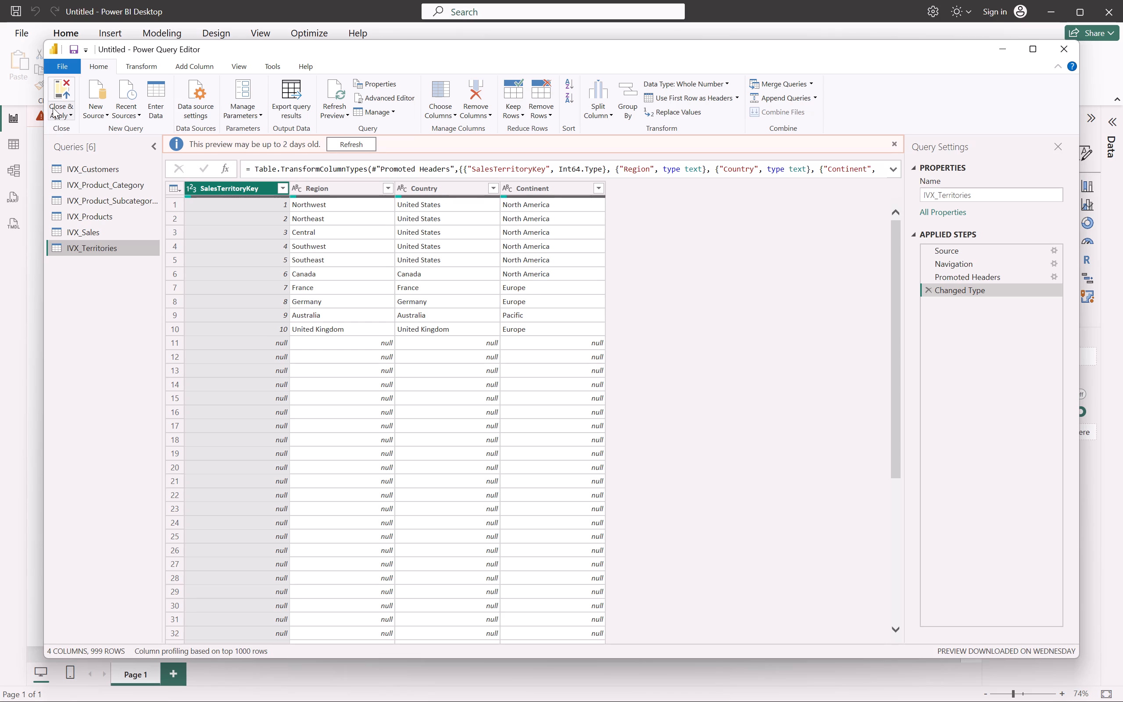
left_click(59, 93)
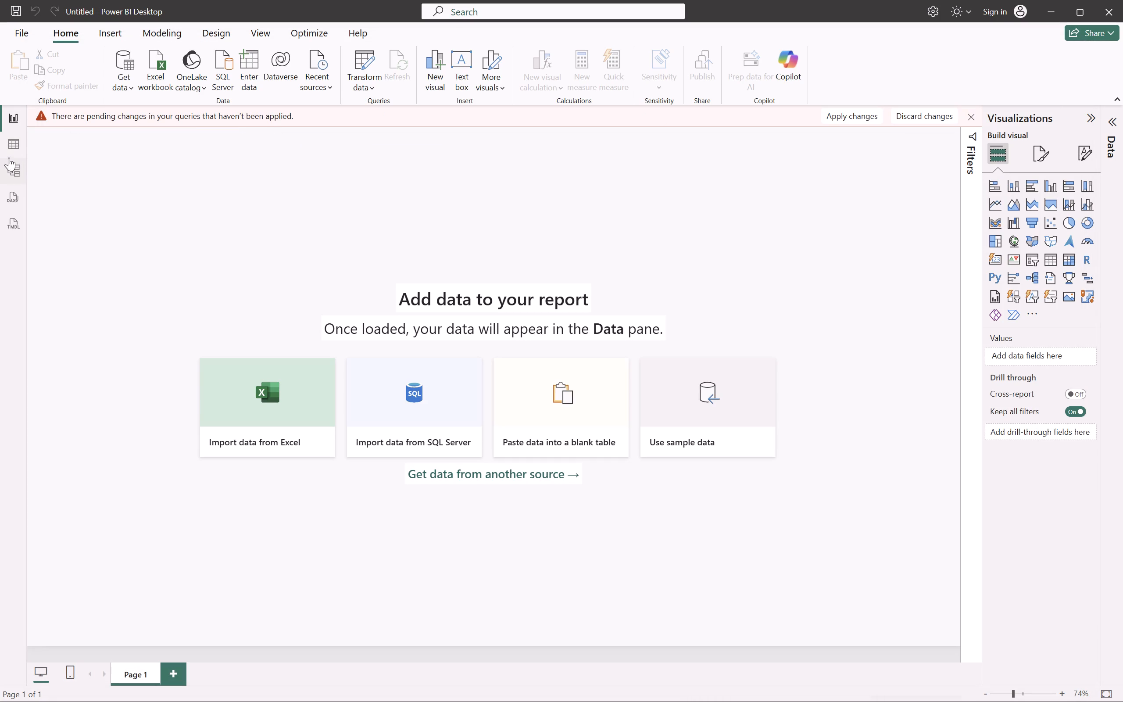
left_click(7, 141)
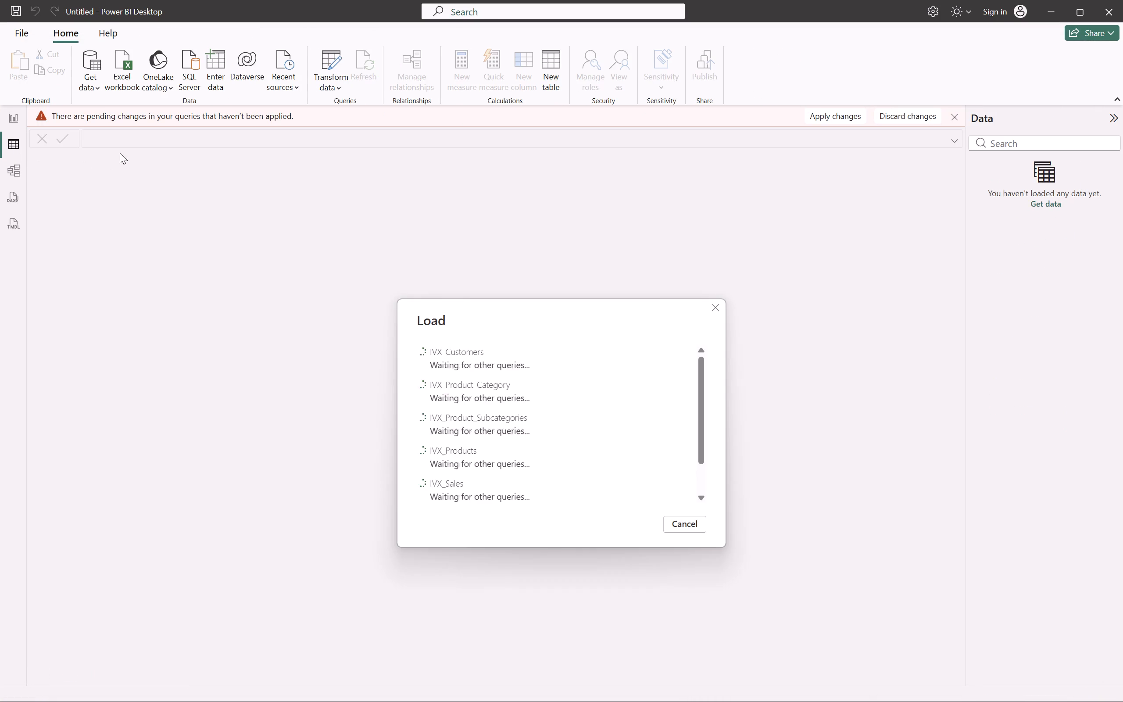
left_click(815, 117)
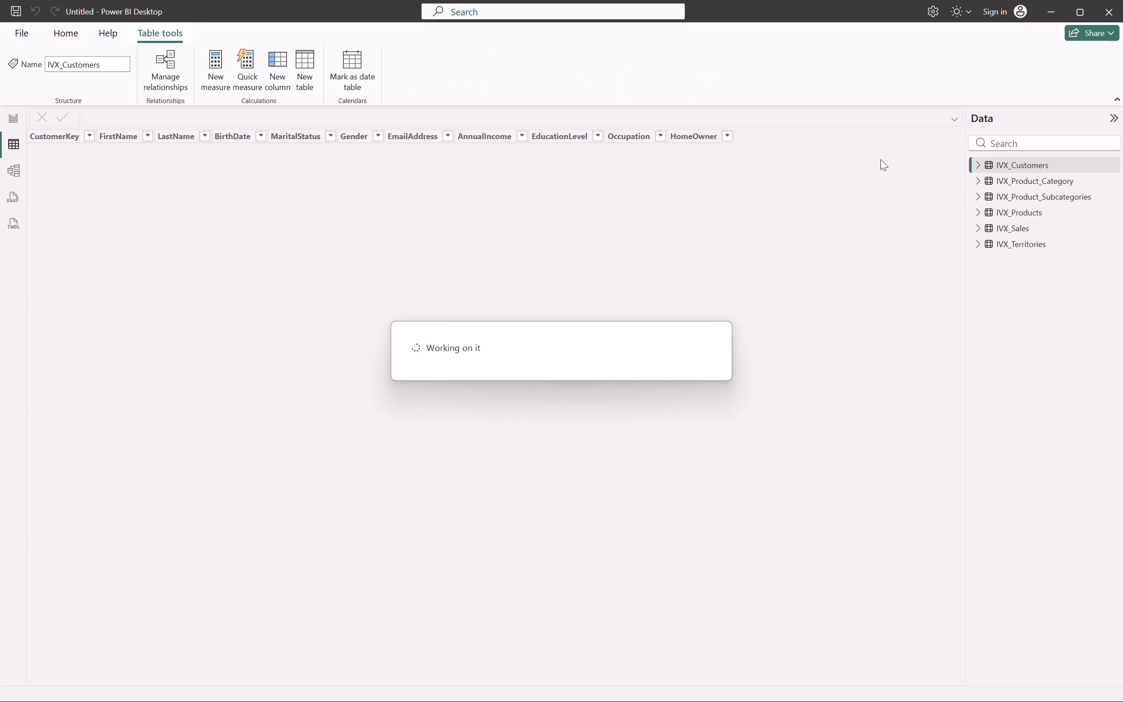
Look through the rows of the loaded IVX_Customers table.
scroll(224, 233, "down", 6)
scroll(224, 233, "up", 4)
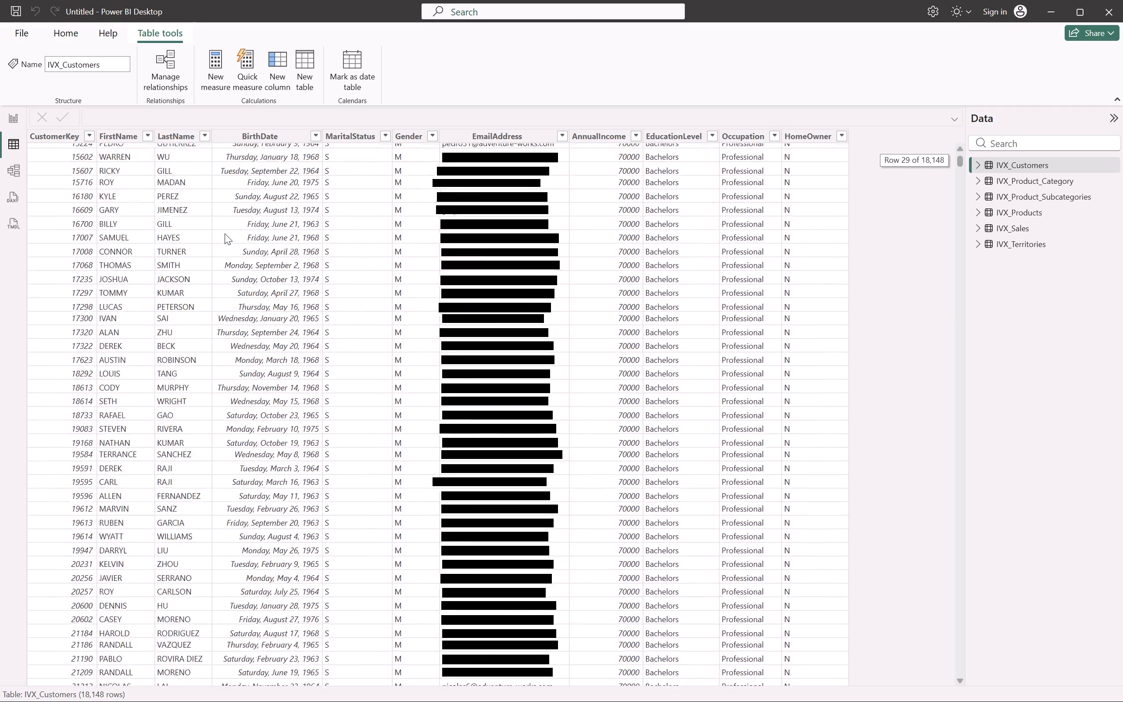
scroll(225, 233, "up", 2)
scroll(27, 202, "down", 12)
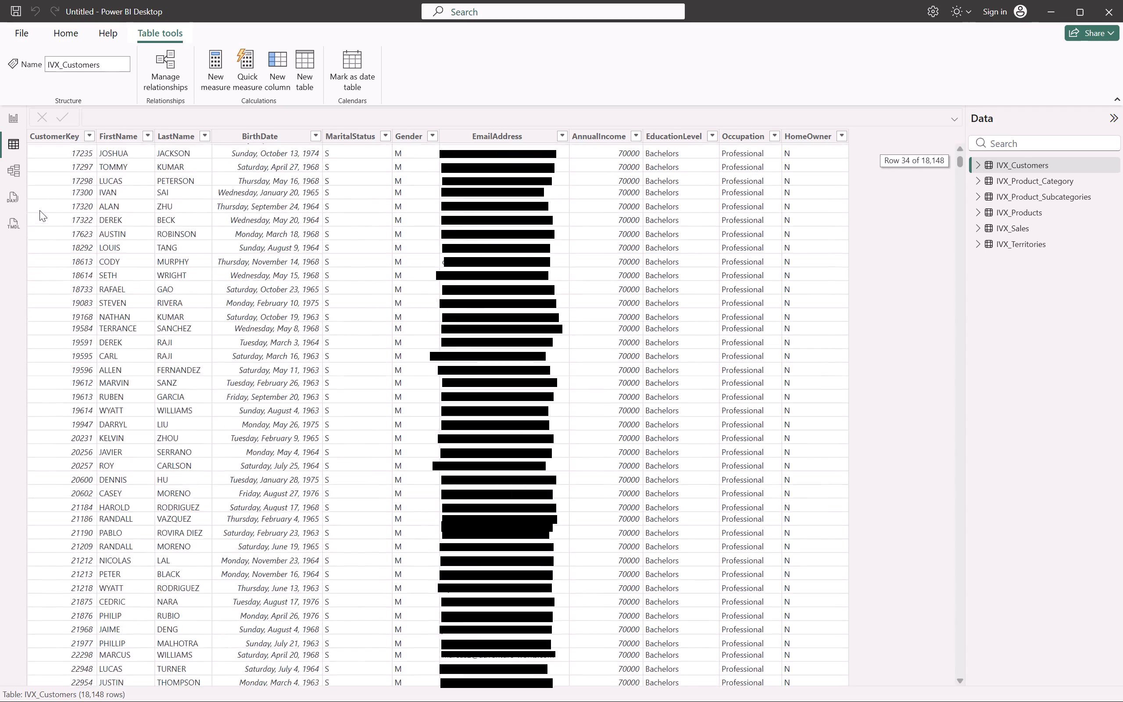
scroll(567, 211, "up", 12)
scroll(531, 199, "up", 6)
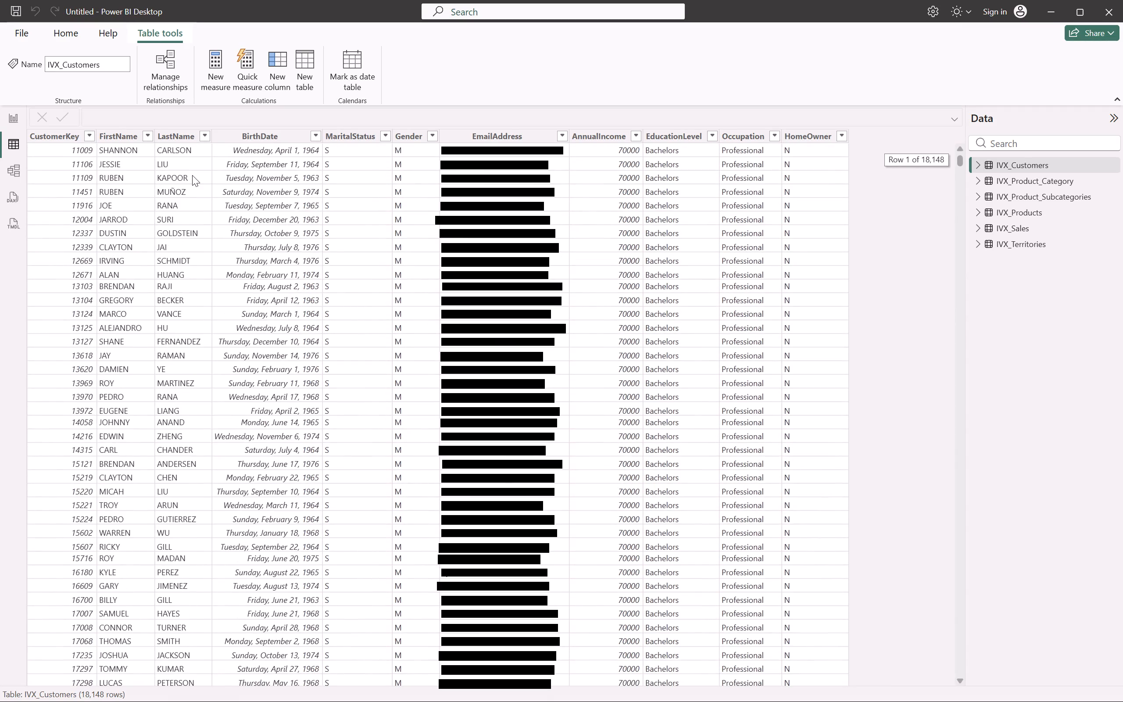
Return to Report view, reopen the Power Query Editor and refresh the IVX_Customers preview.
left_click(21, 119)
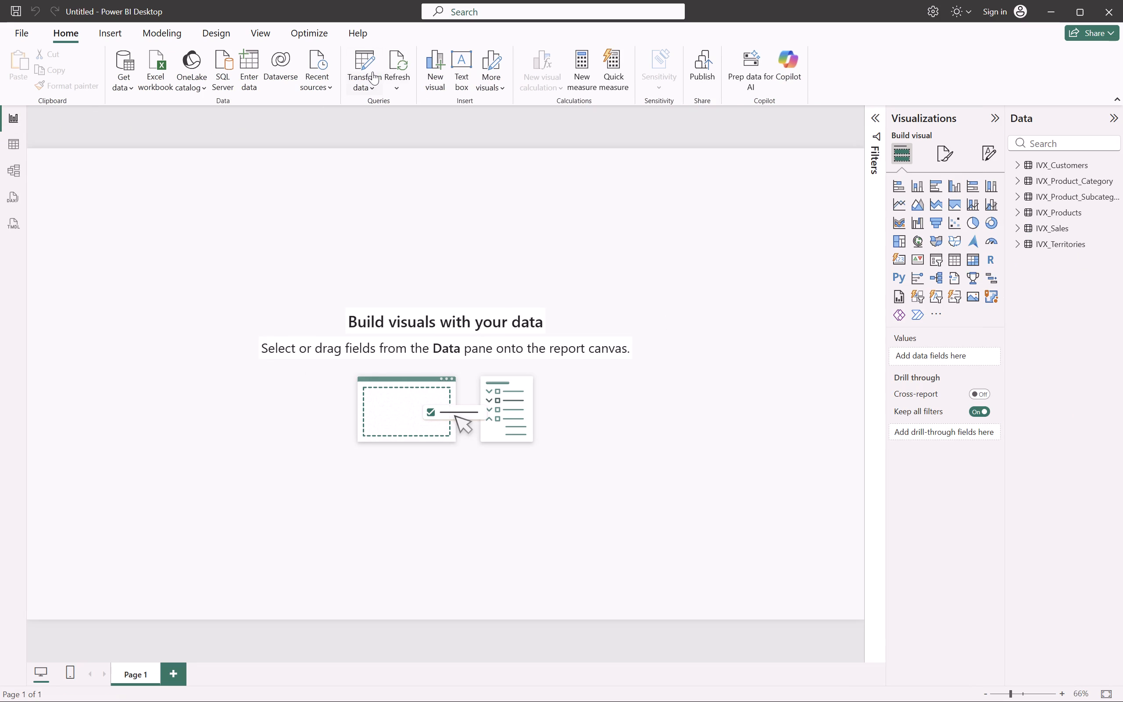
left_click(373, 71)
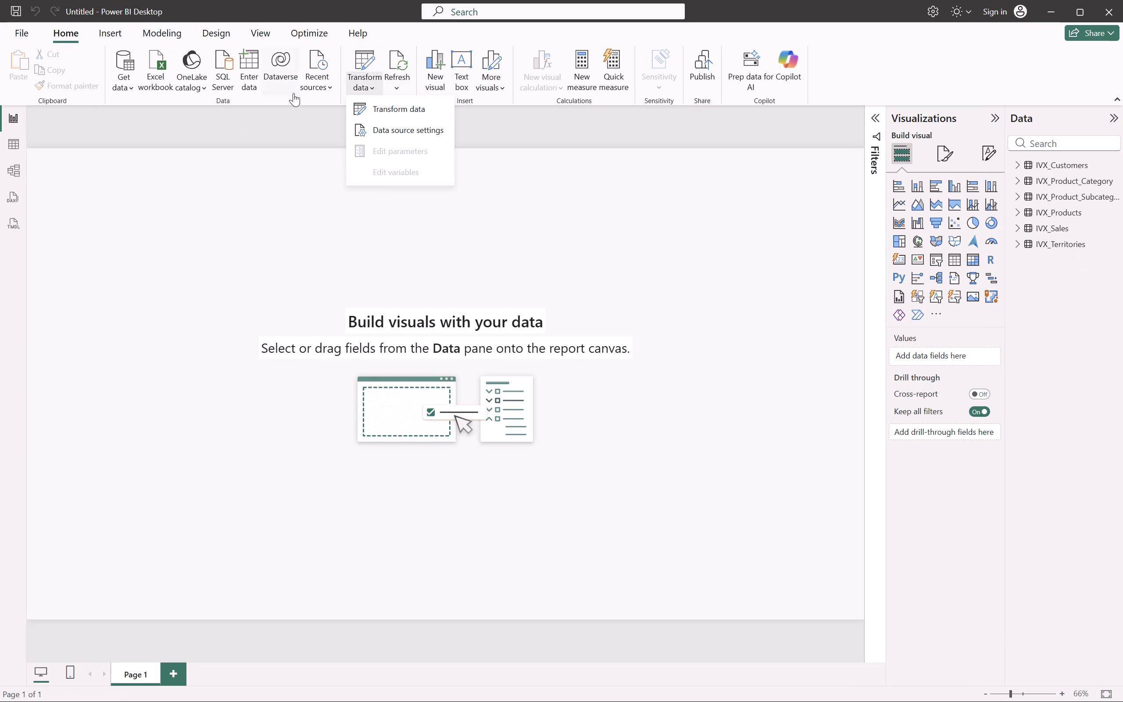
left_click(385, 102)
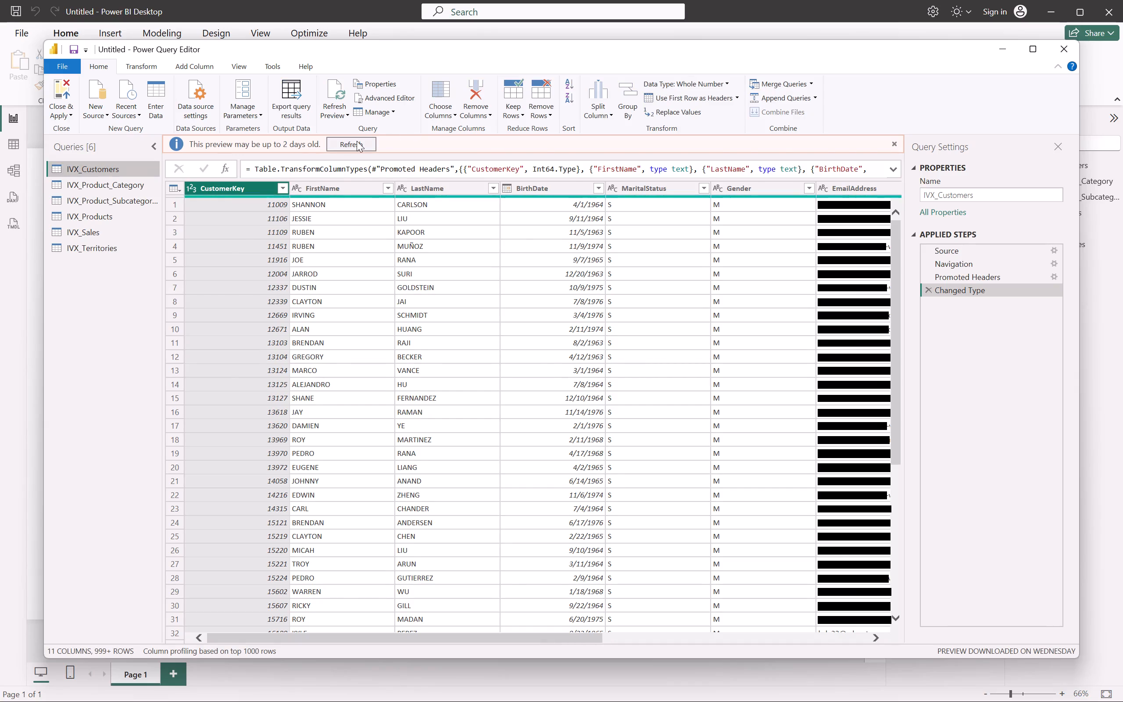
left_click(357, 141)
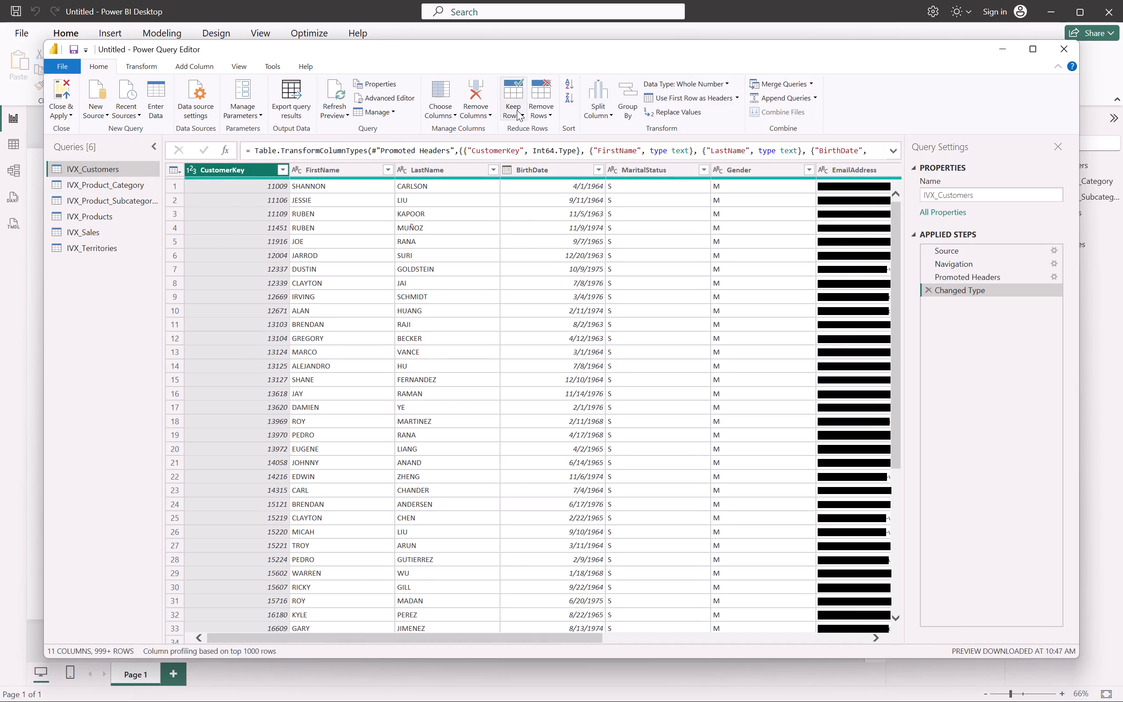
Remove the blank rows from the IVX_Customers query.
left_click(540, 110)
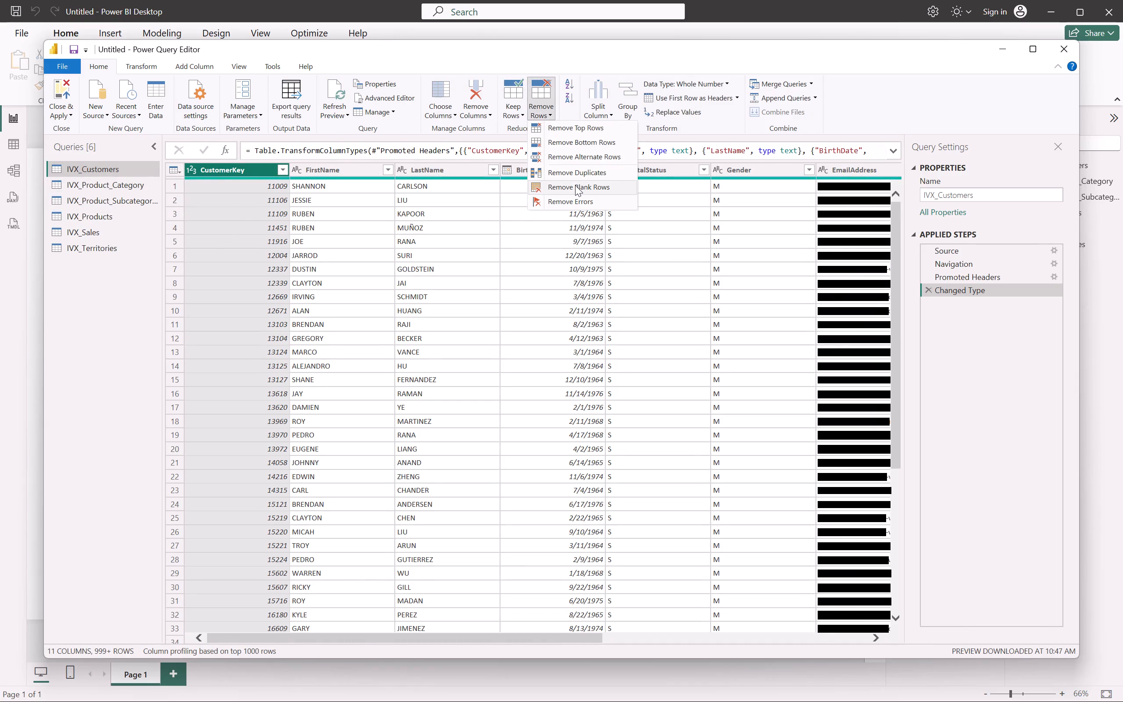
left_click(576, 186)
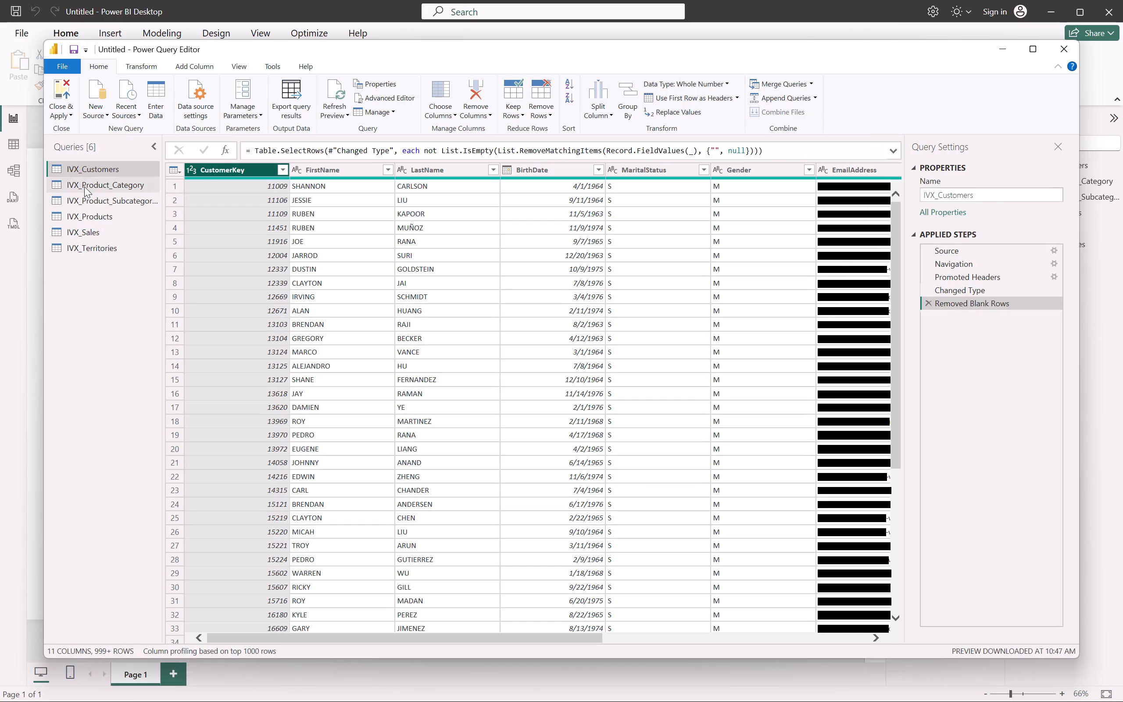
Remove the blank rows from the IVX_Product_Category query.
left_click(86, 186)
left_click(538, 113)
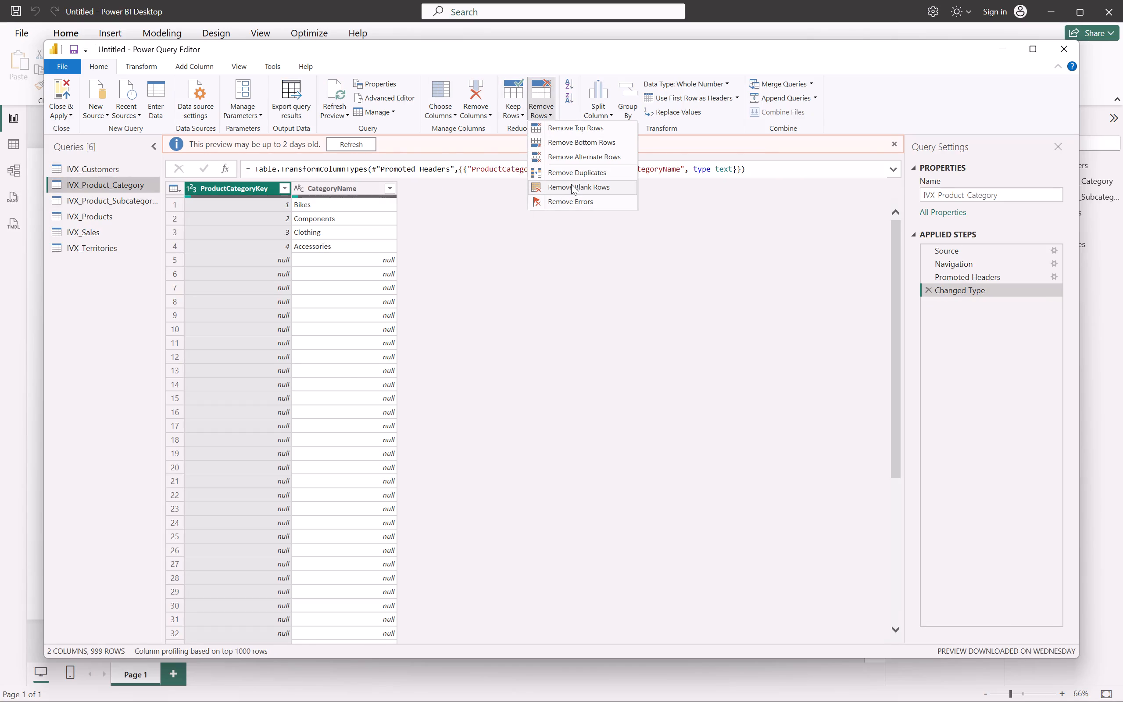
left_click(571, 184)
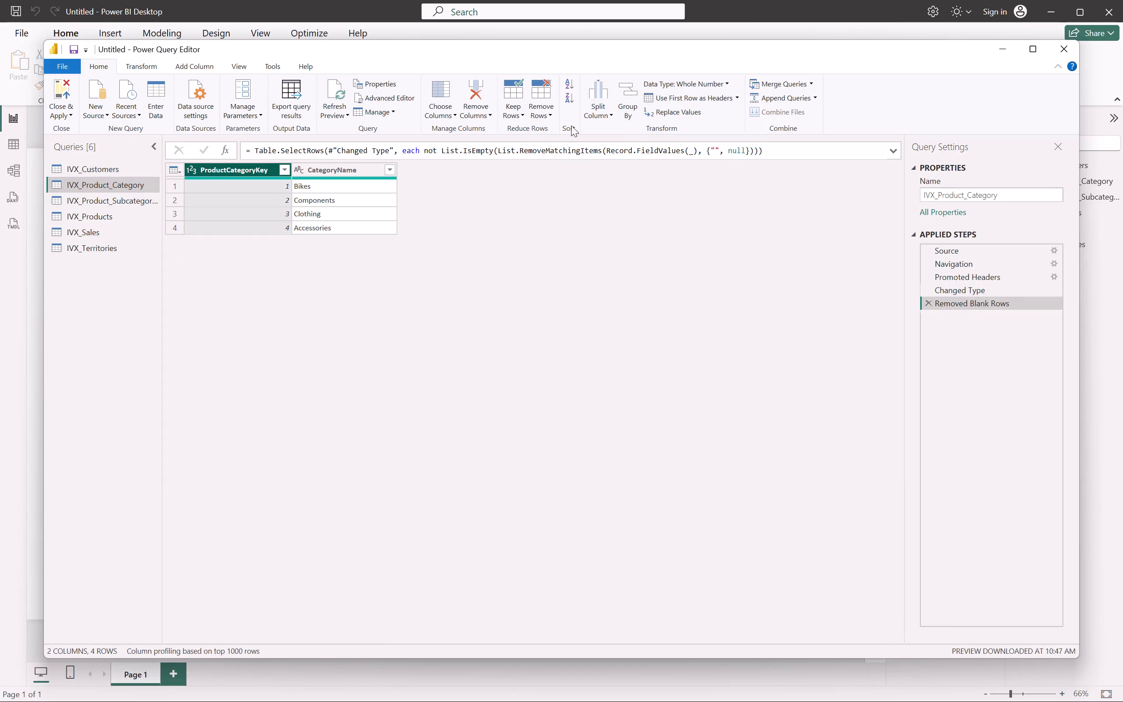
Remove the blank rows from the IVX_Product_Subcategories query.
left_click(122, 198)
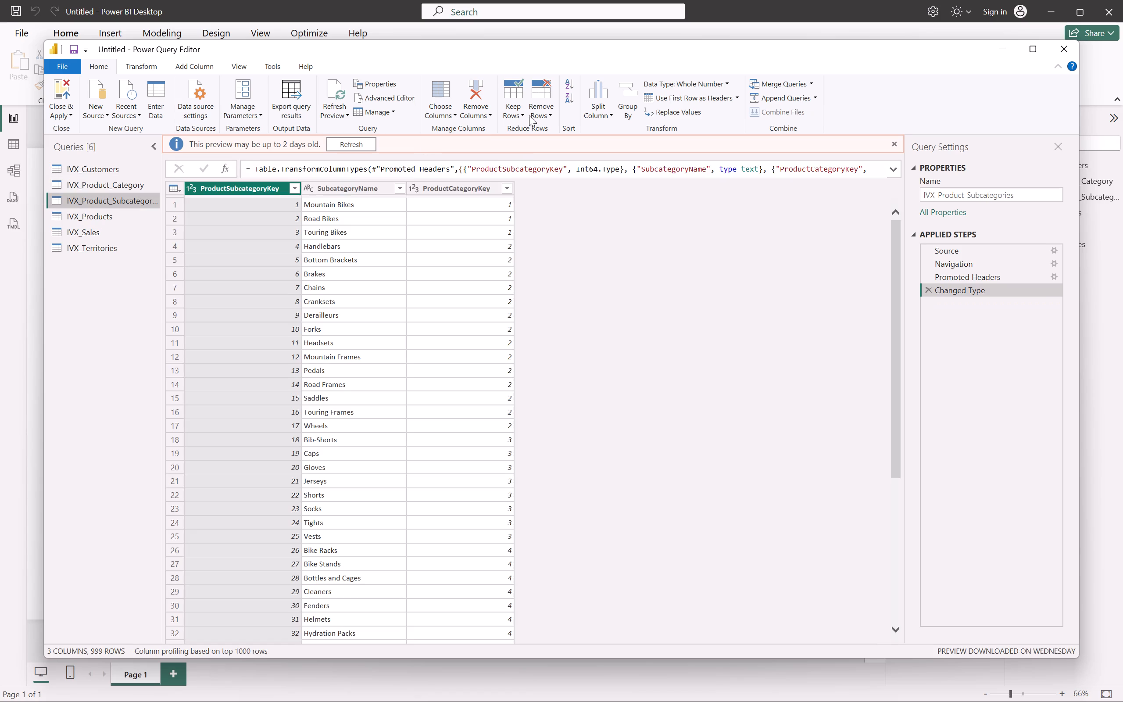
left_click(536, 118)
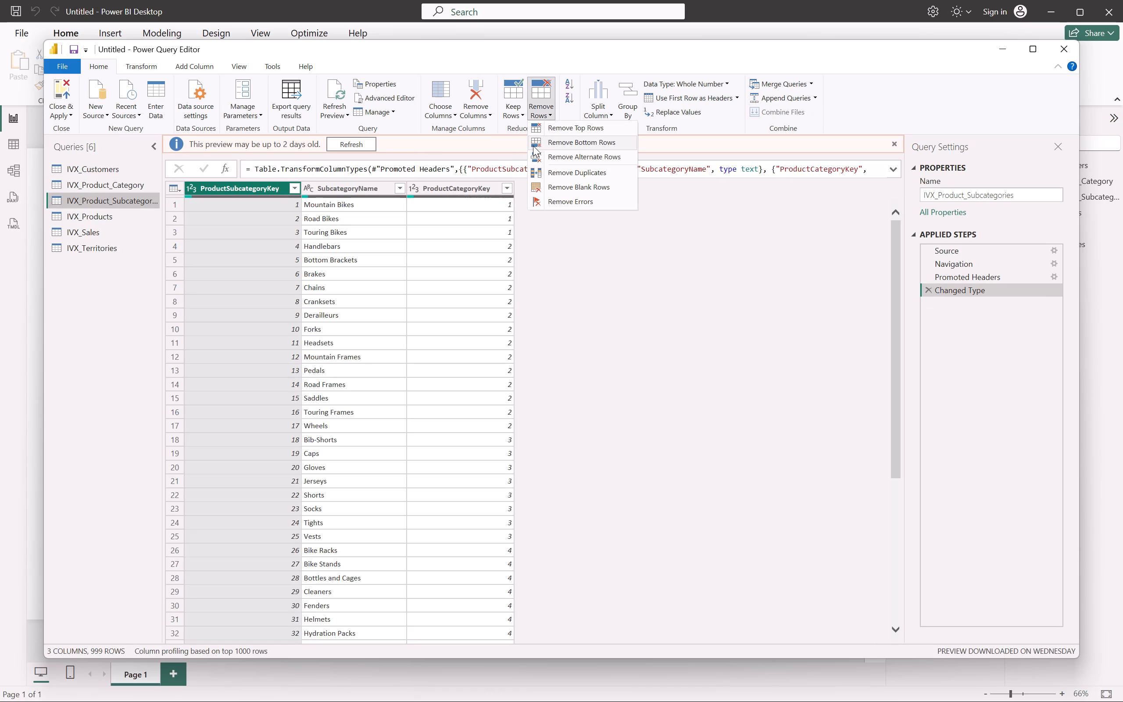
left_click(576, 181)
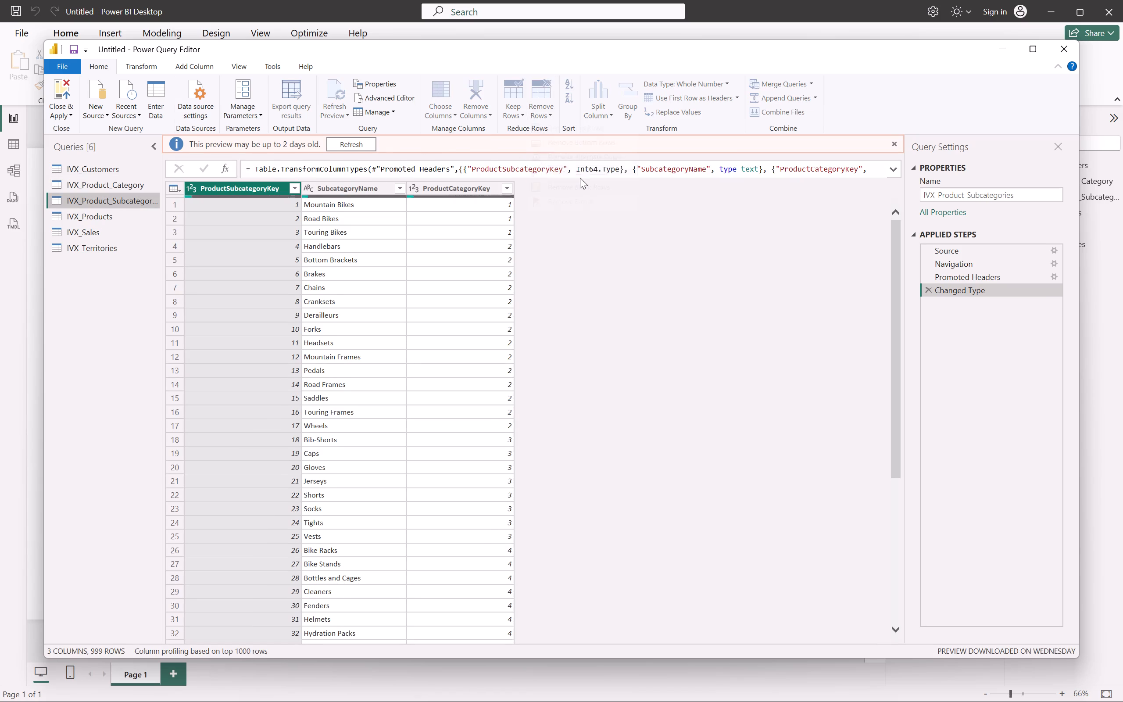
Remove the blank rows from the IVX_Products query.
left_click(118, 220)
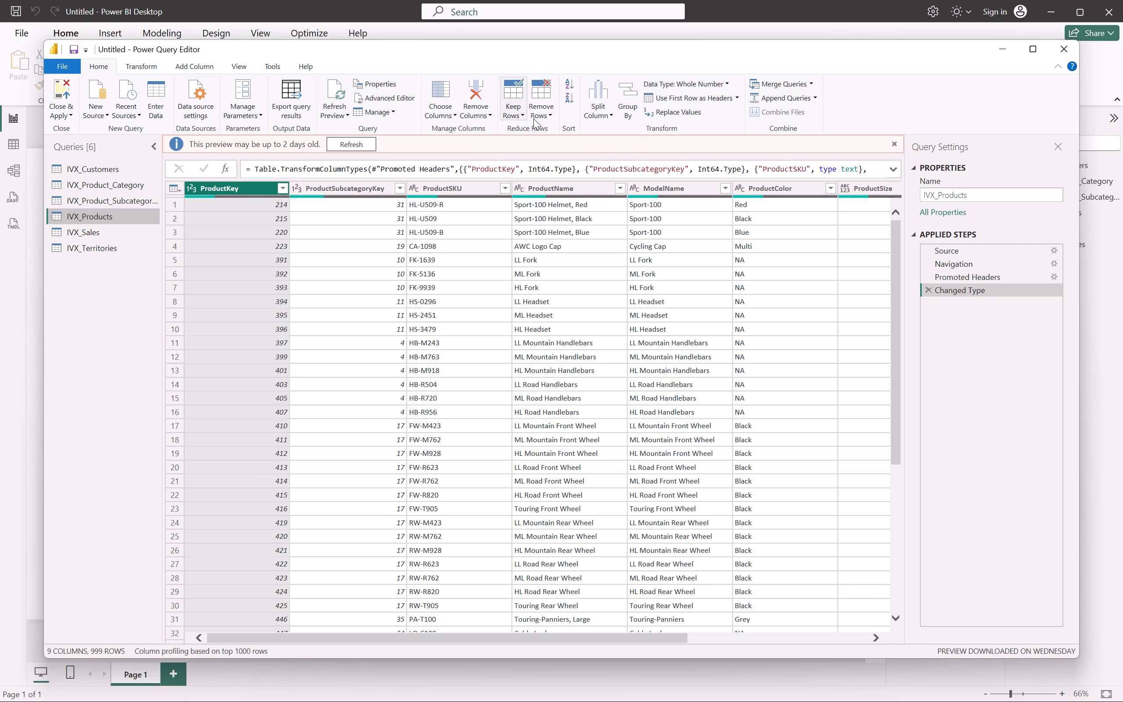
left_click(533, 118)
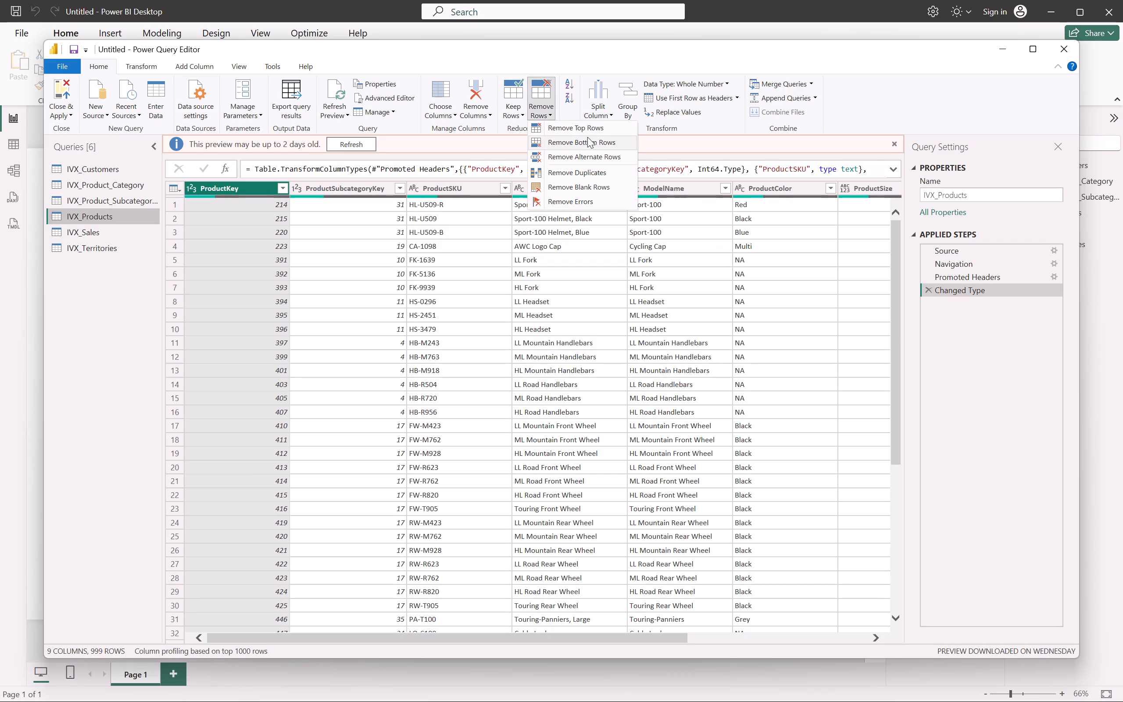
left_click(562, 183)
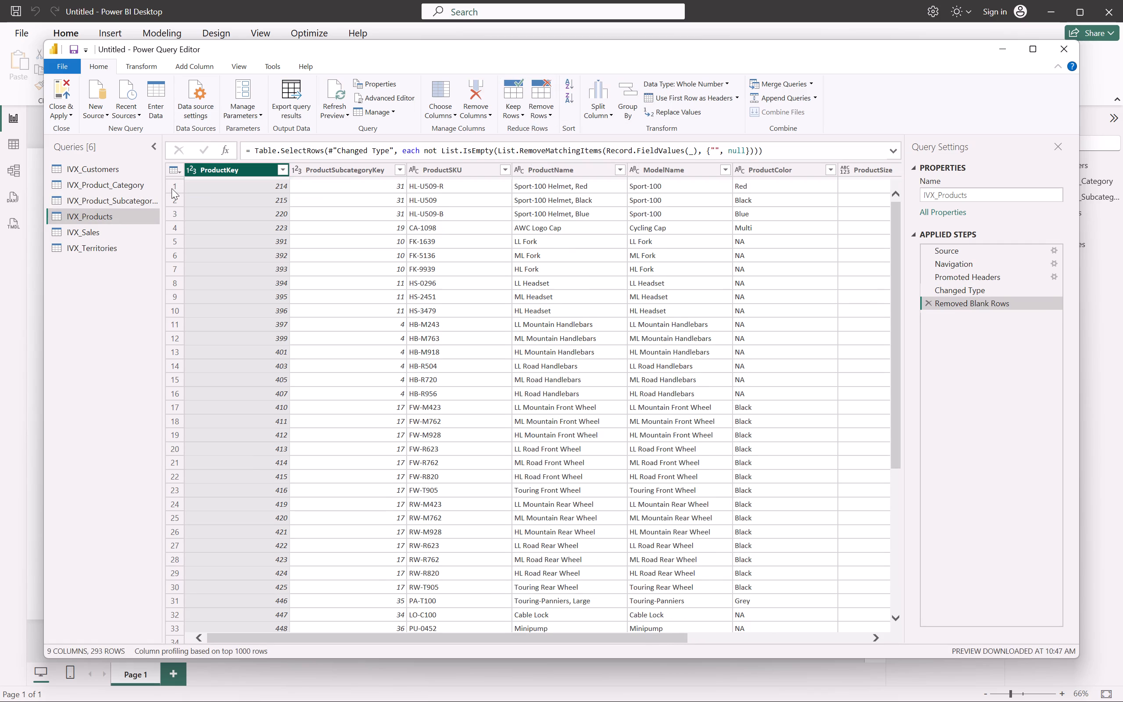
Remove the blank rows from the IVX_Sales query.
left_click(66, 233)
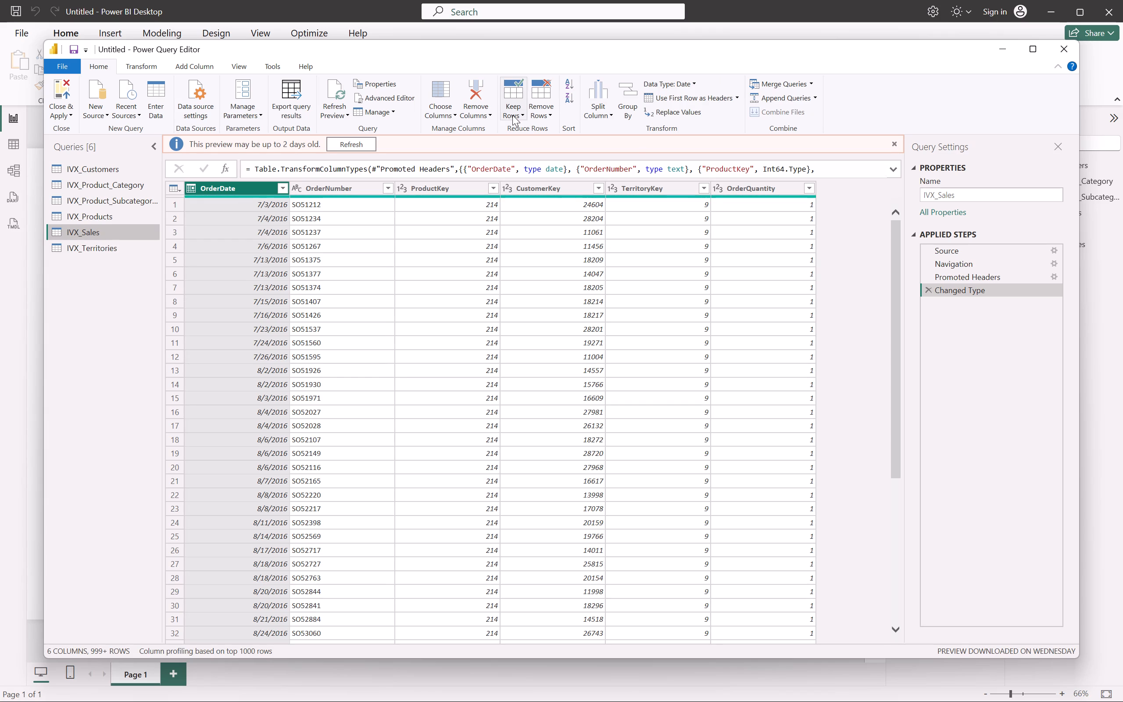
left_click(540, 115)
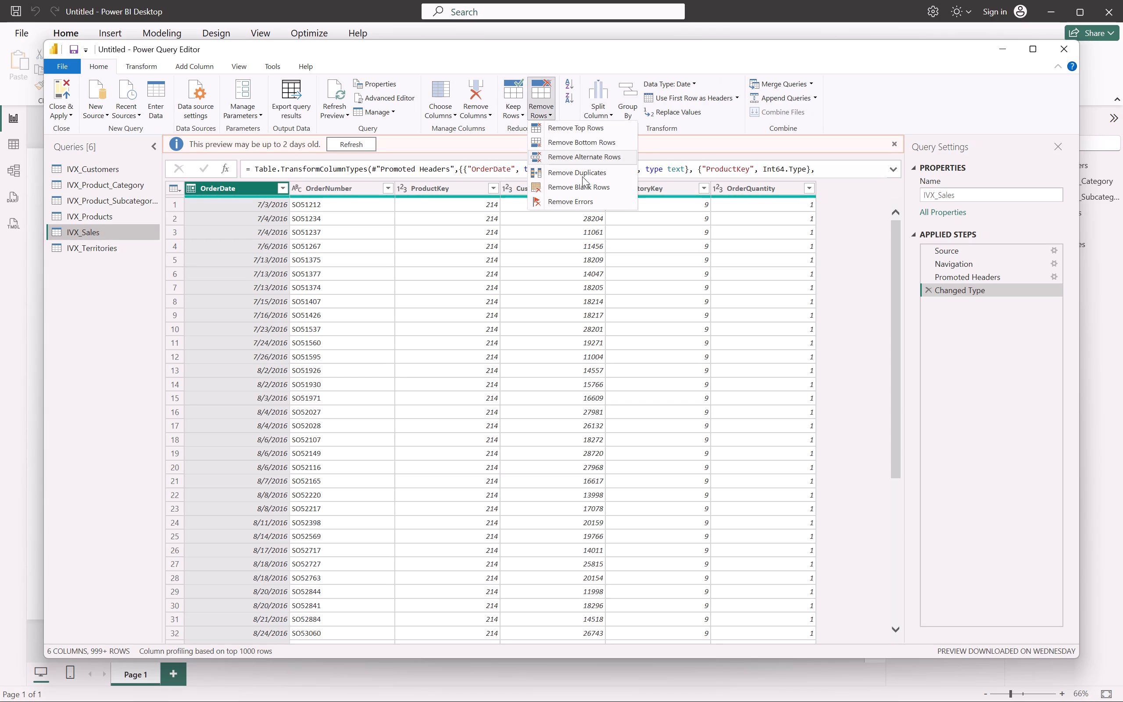
left_click(560, 183)
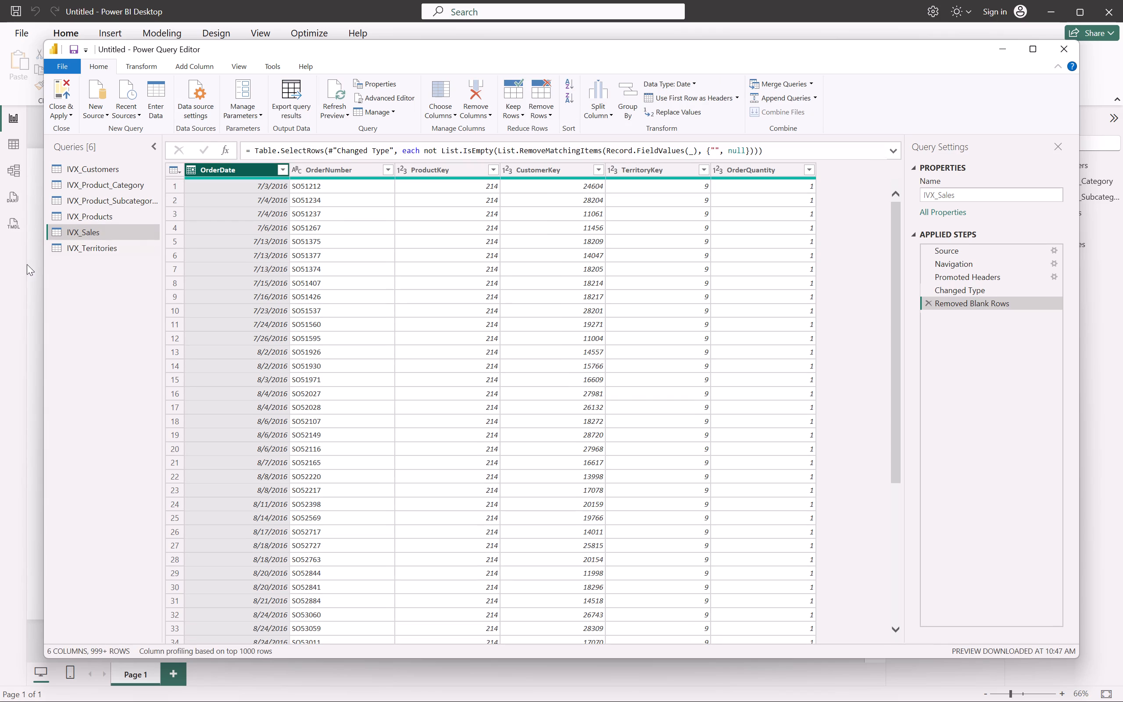
Remove the blank rows from the IVX_Territories query.
left_click(64, 252)
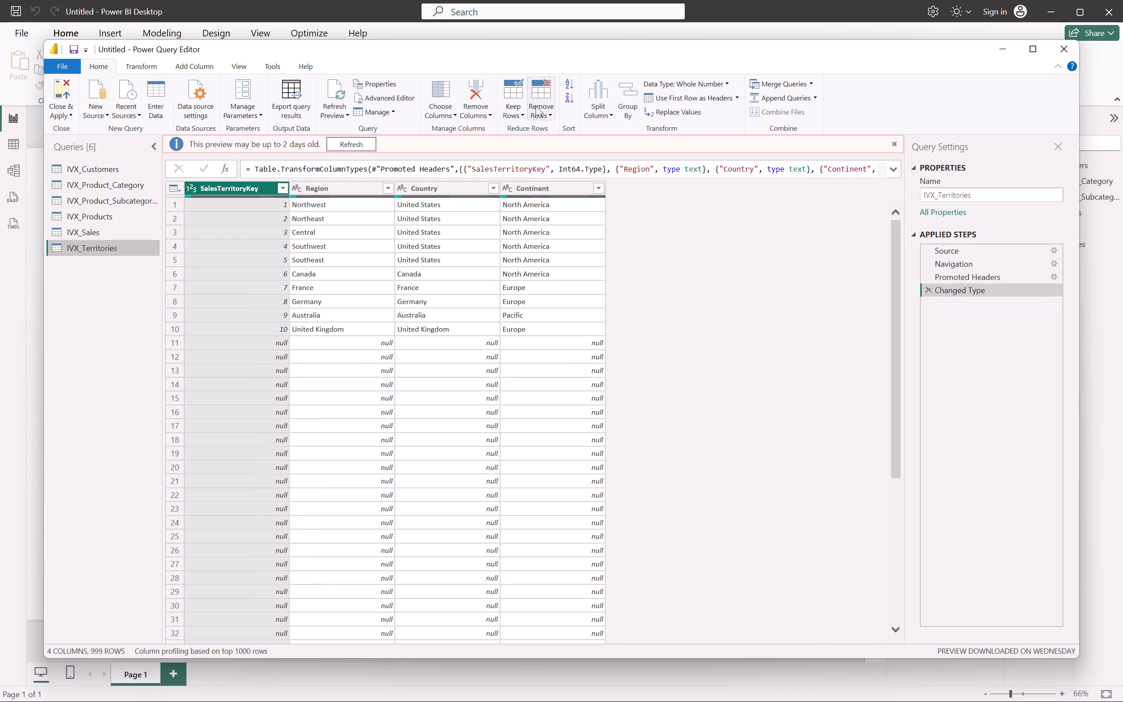
left_click(542, 110)
left_click(571, 189)
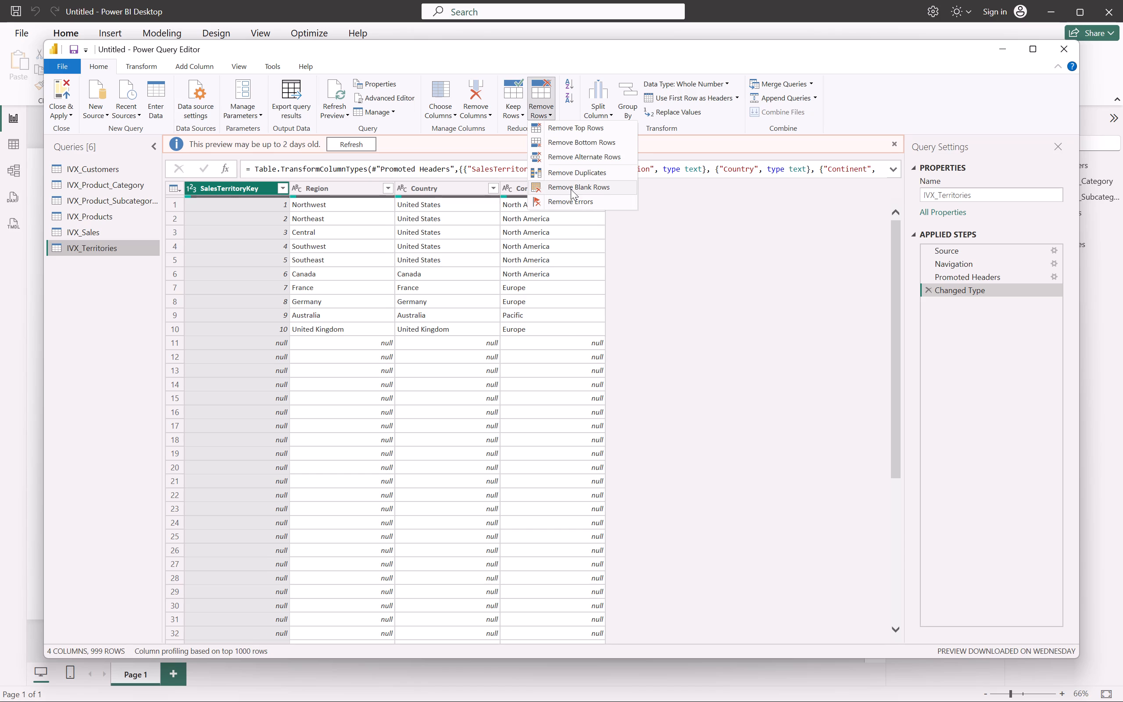
Apply the query changes to the data model and close the Power Query Editor.
left_click(64, 87)
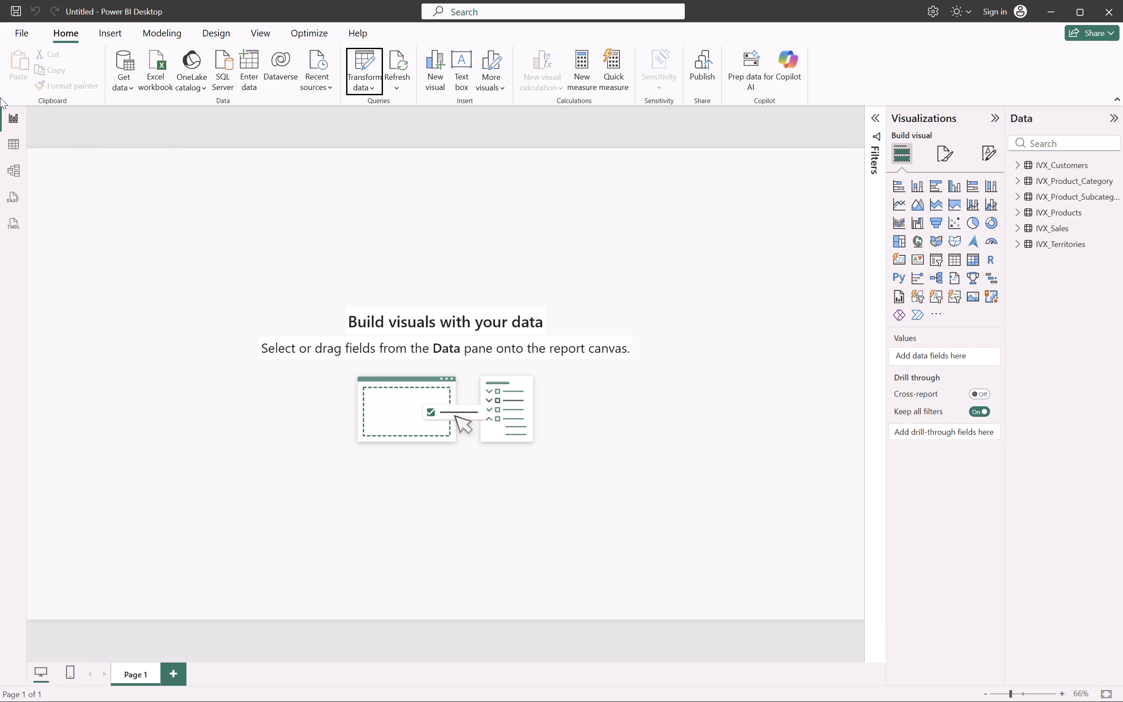
Show the cleaned IVX_Customers table in Table view.
left_click(6, 137)
left_click(19, 149)
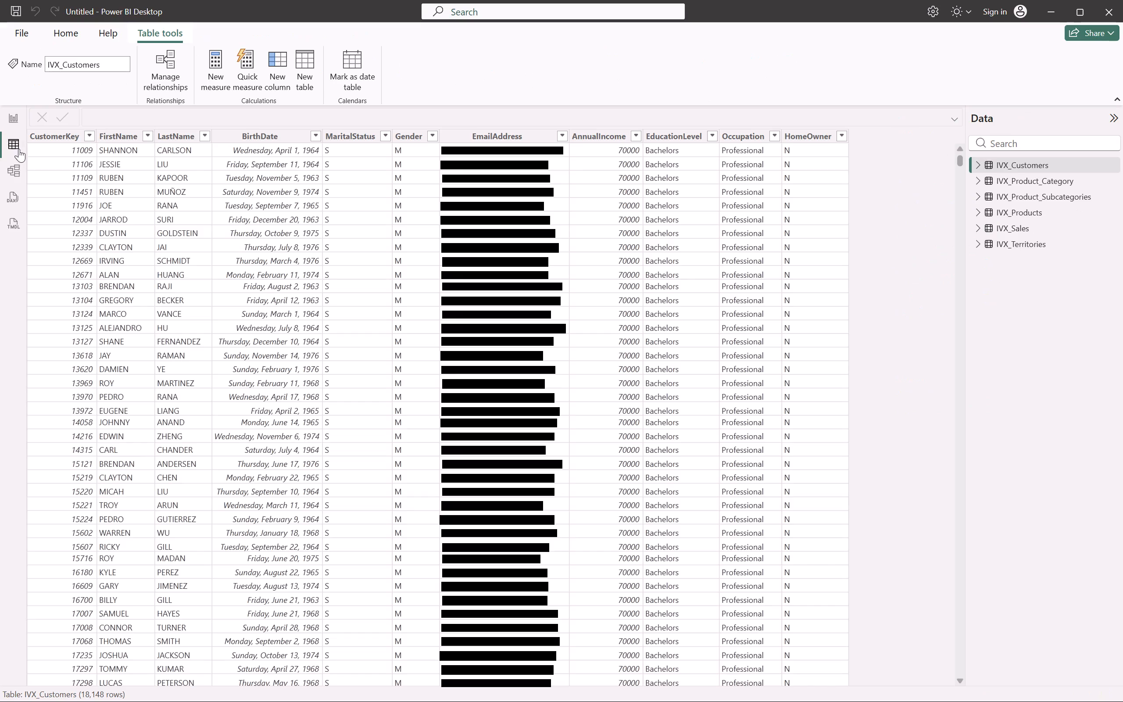
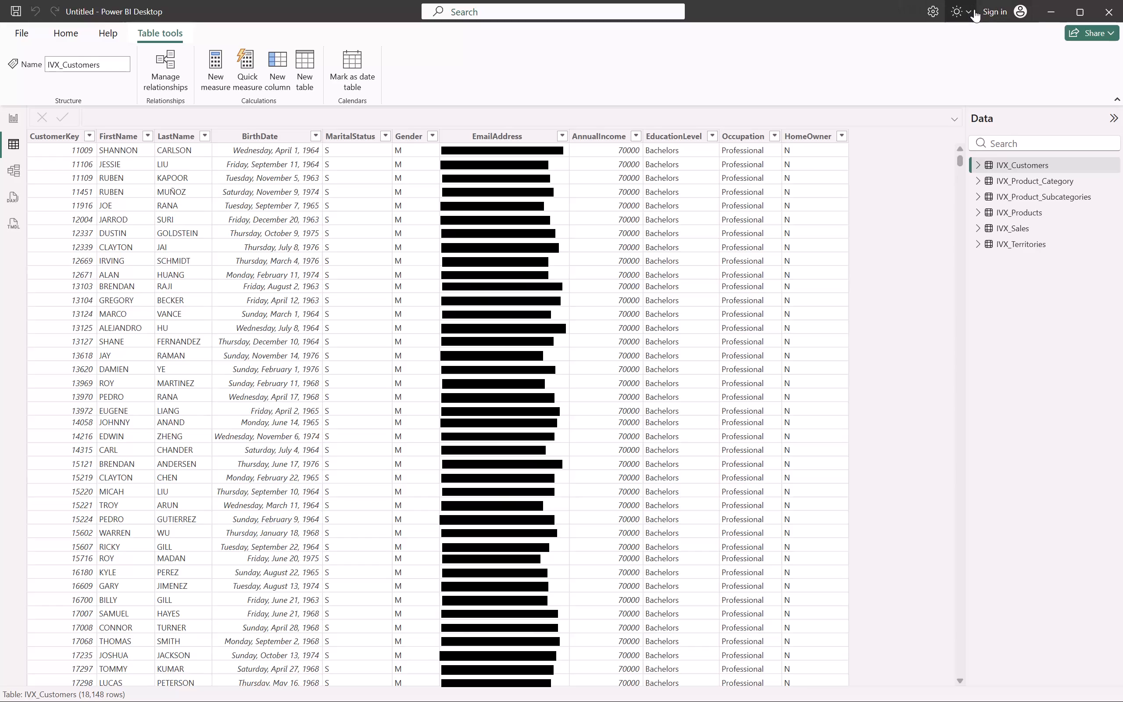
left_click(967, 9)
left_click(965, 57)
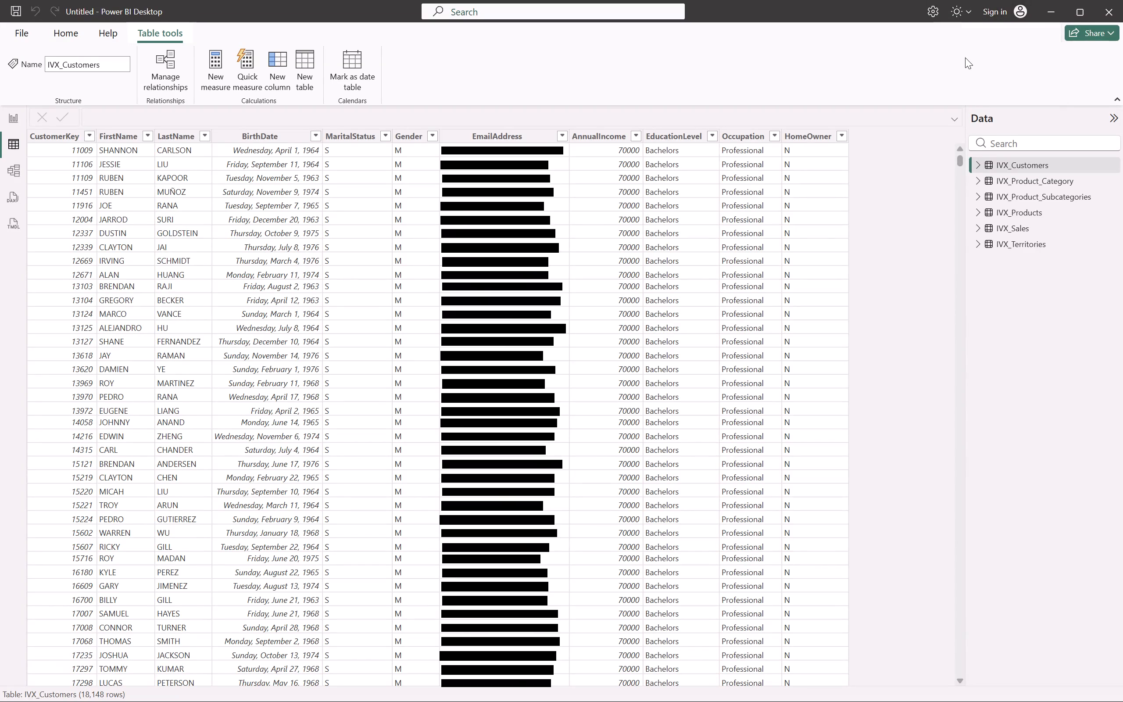
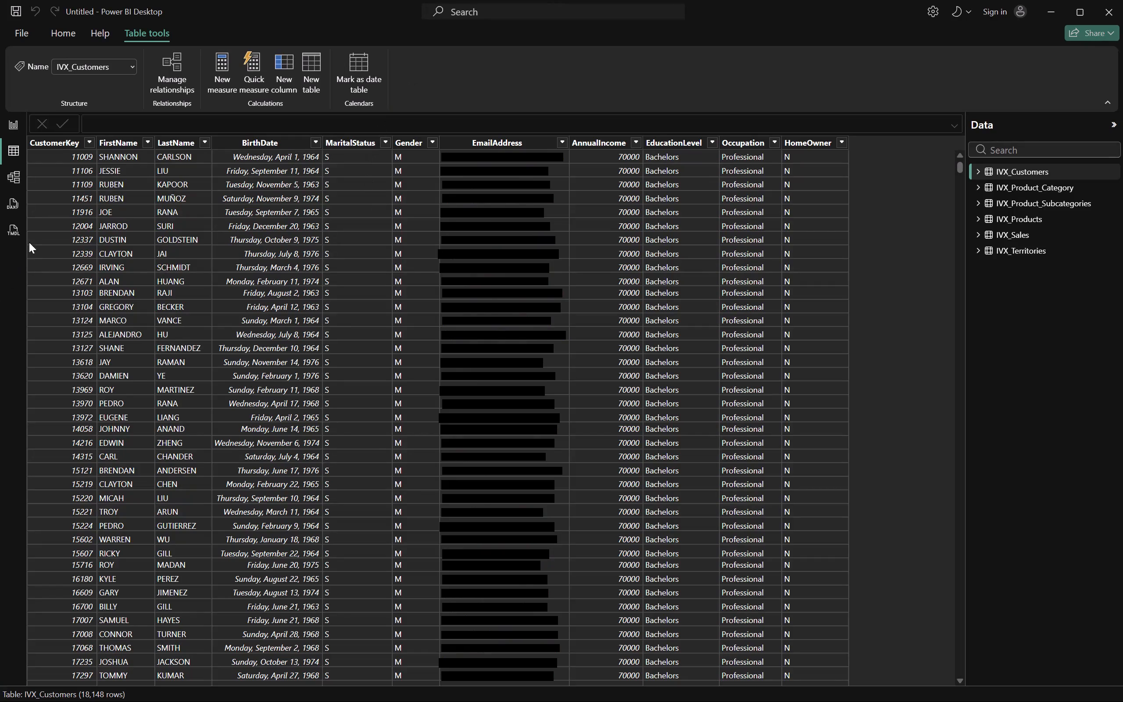
Autodetect the relationships between the loaded tables in the model view.
left_click(14, 175)
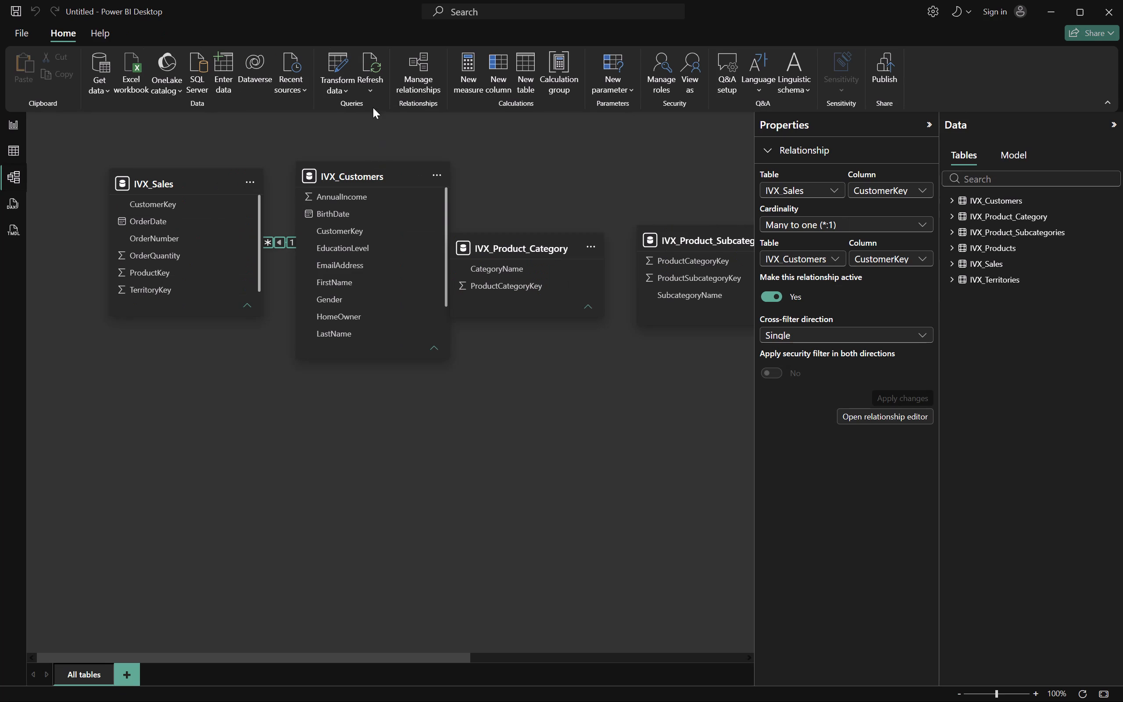
left_click(422, 79)
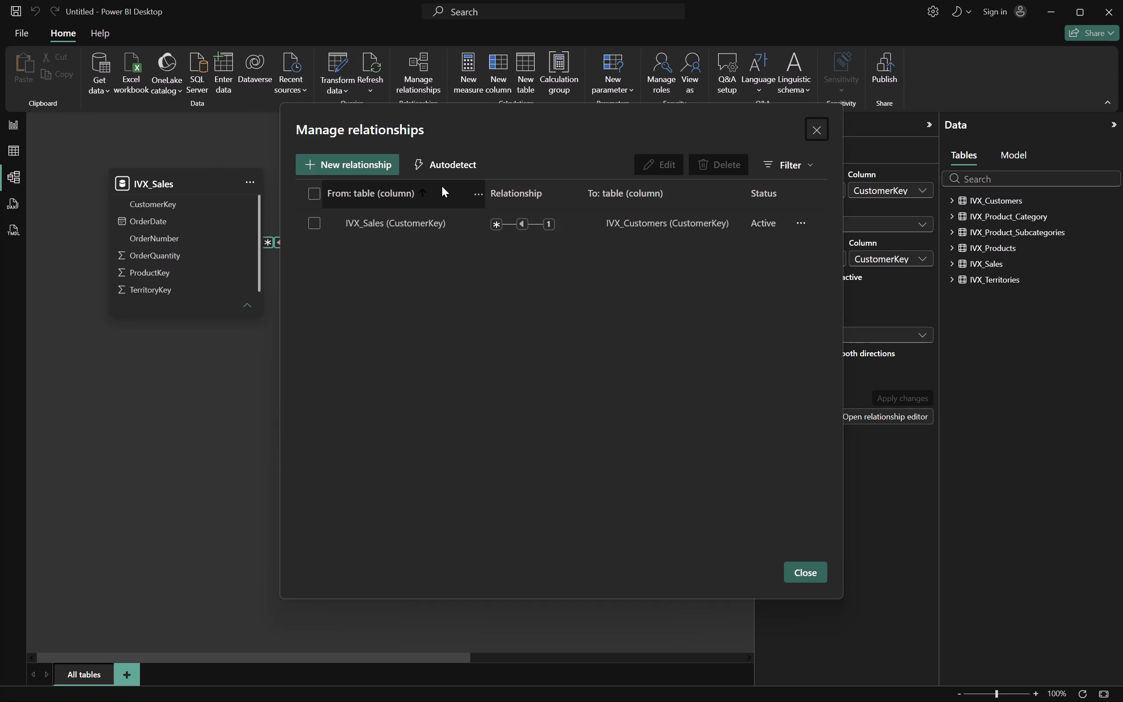
left_click(442, 171)
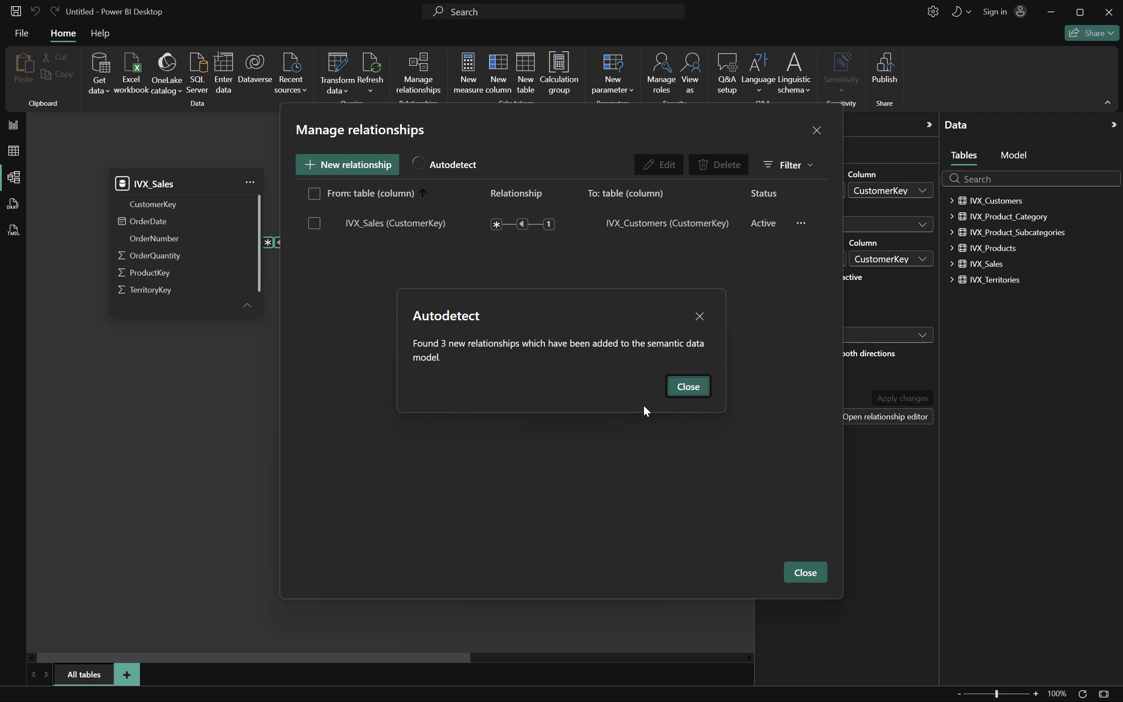
left_click(686, 389)
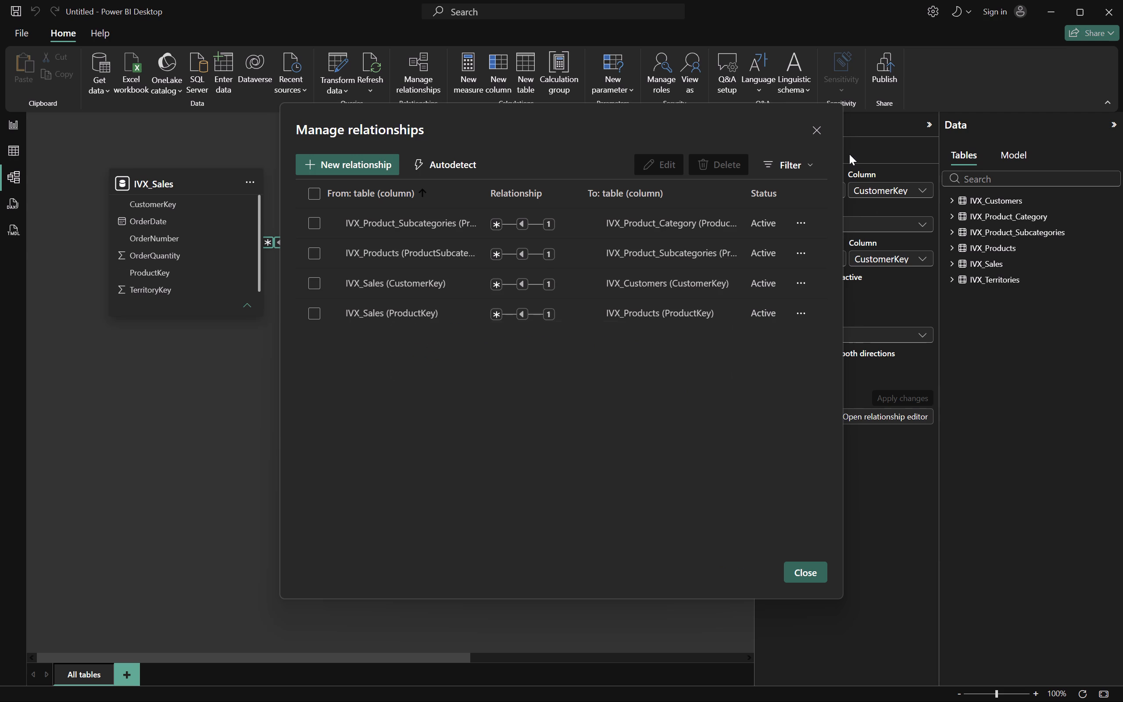
left_click(823, 123)
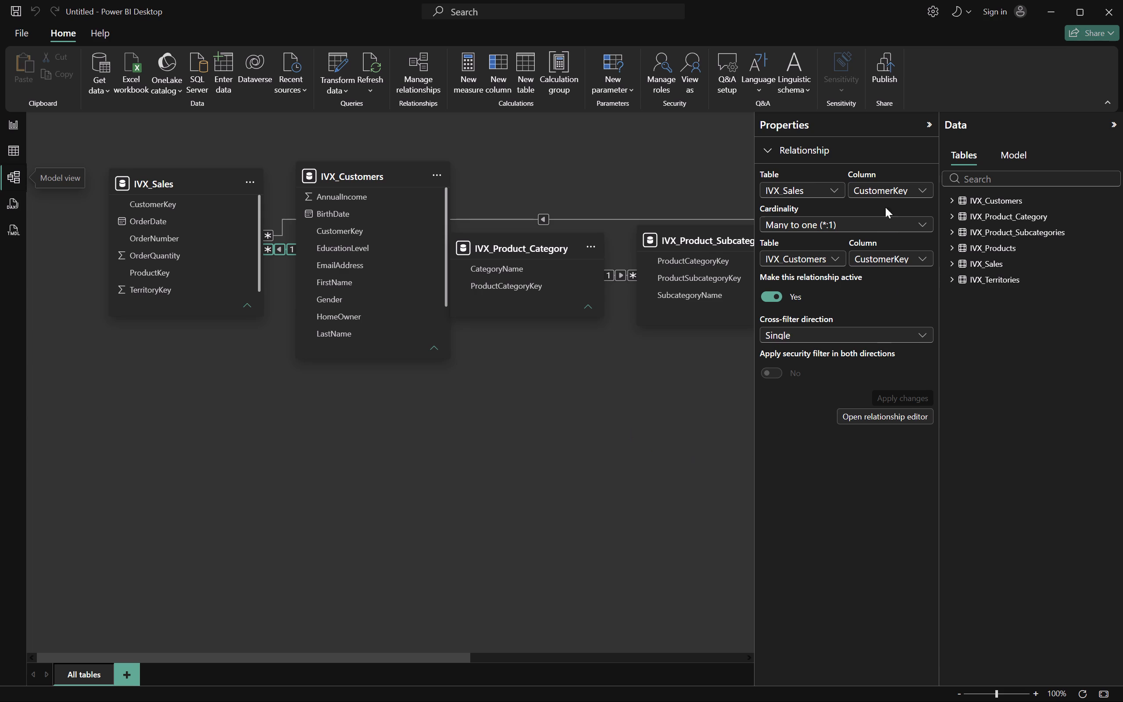
Move the IVX_Products table to the bottom centre of the model diagram, well below the other tables.
left_click(929, 127)
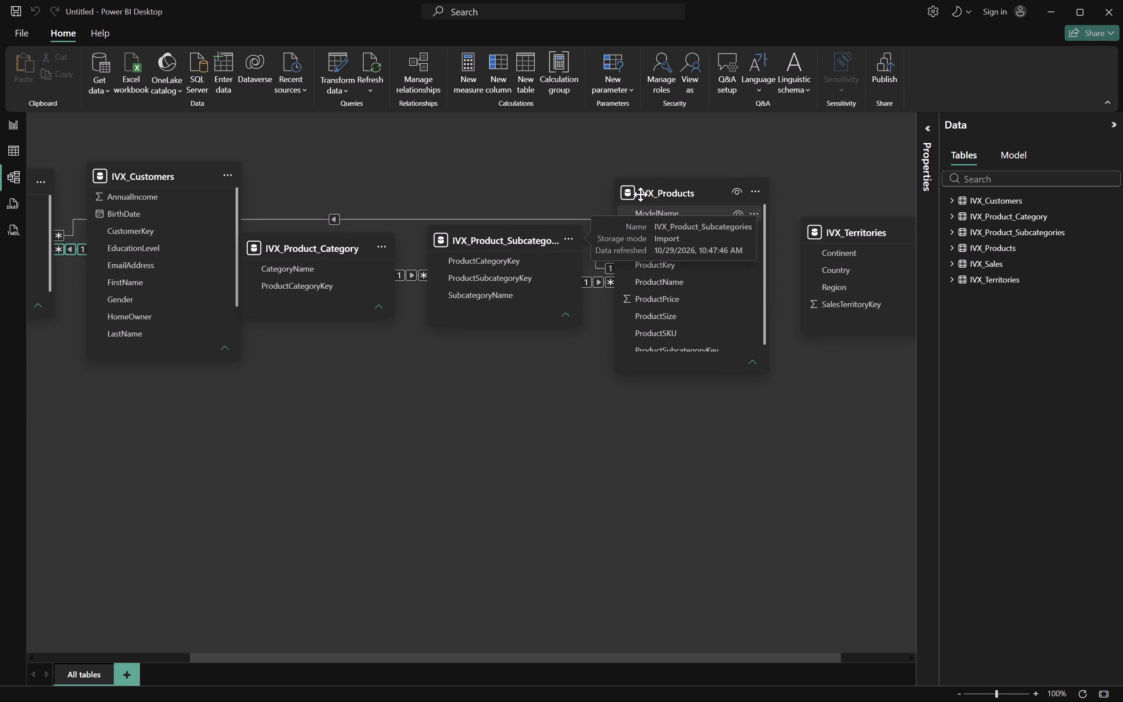
left_click_drag(653, 197, 408, 451)
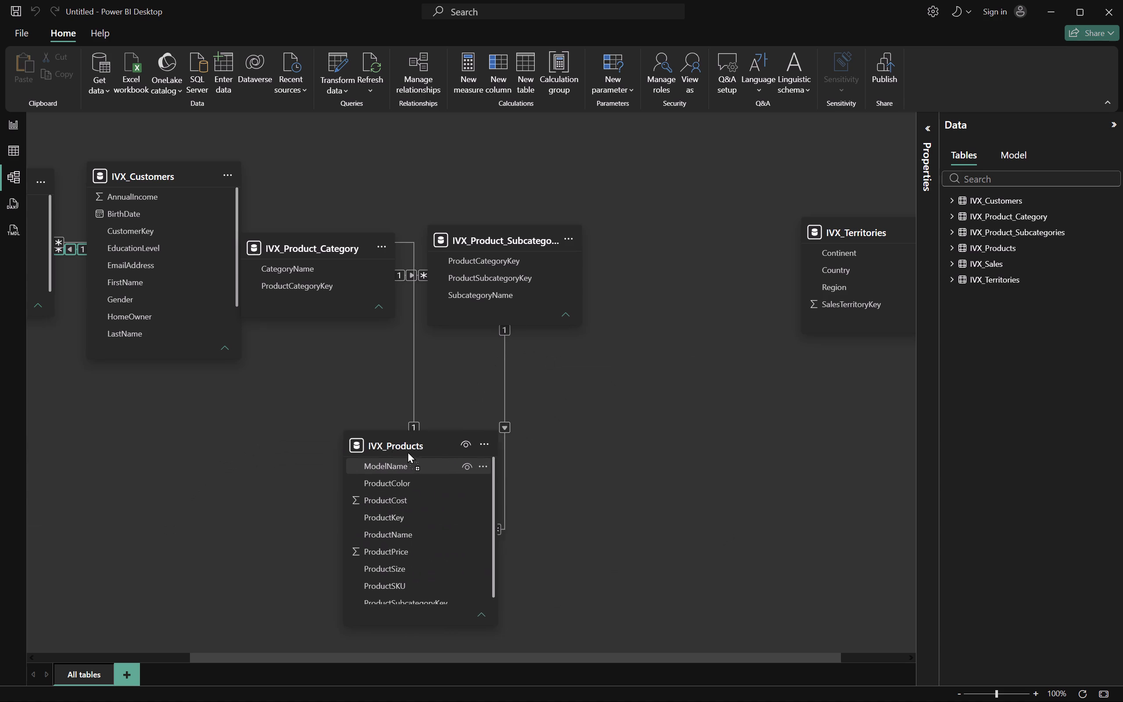
left_click_drag(408, 451, 519, 442)
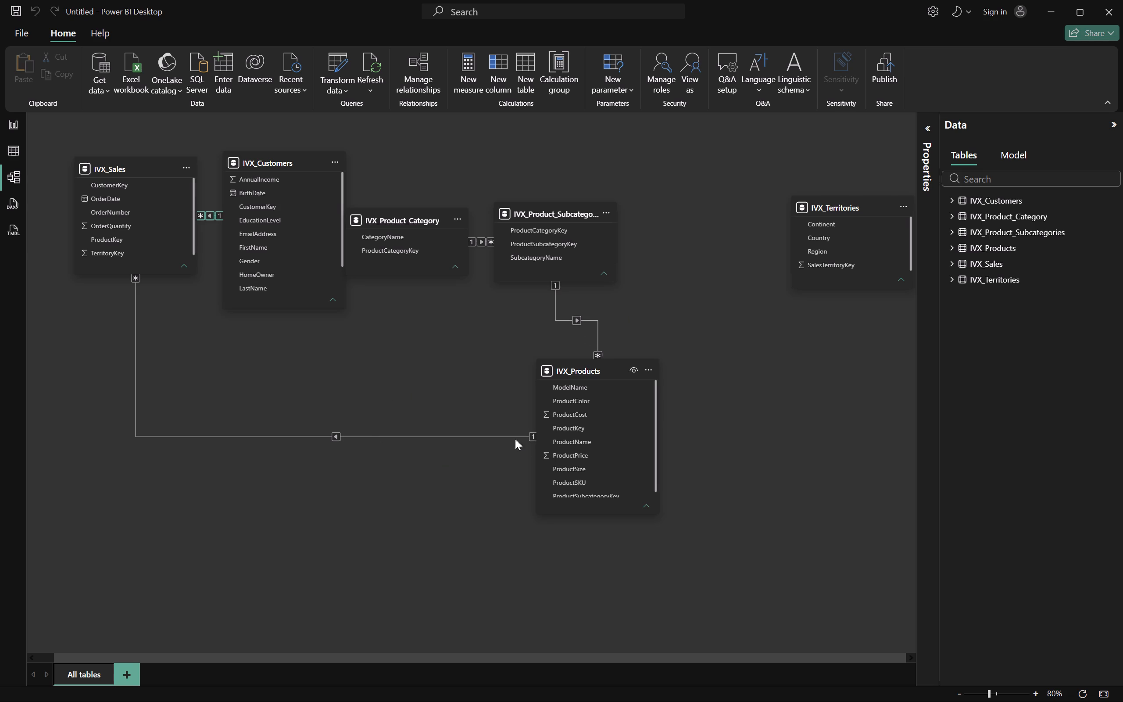
left_click_drag(568, 373, 369, 373)
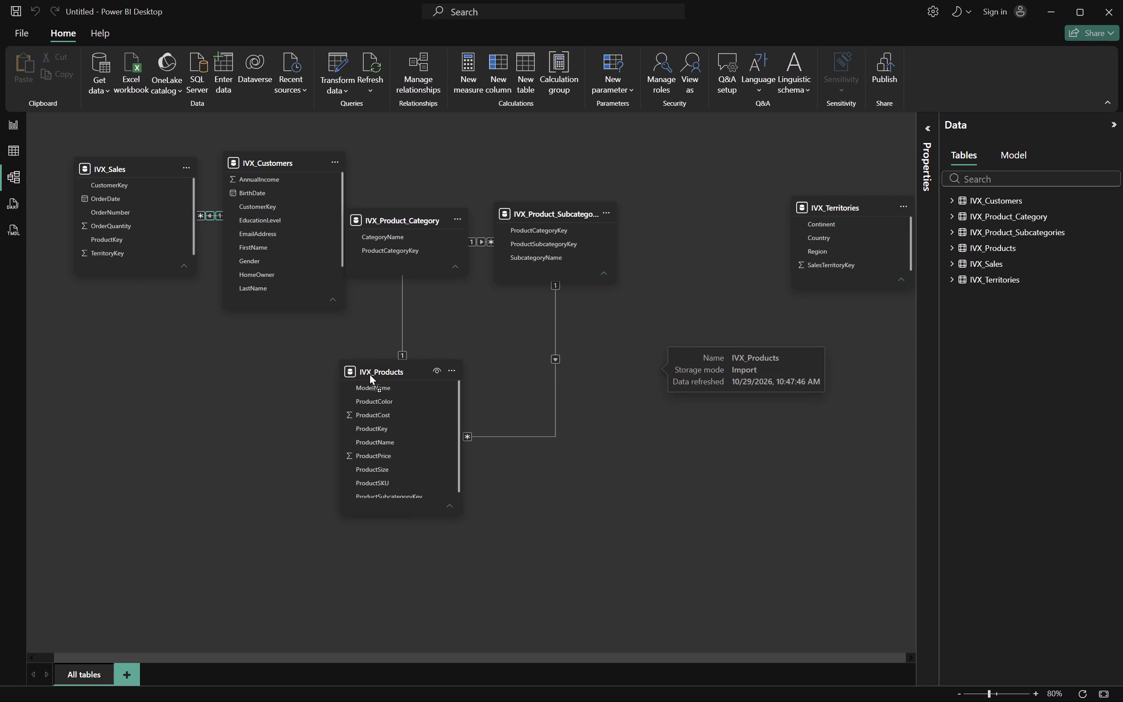
left_click_drag(369, 373, 430, 470)
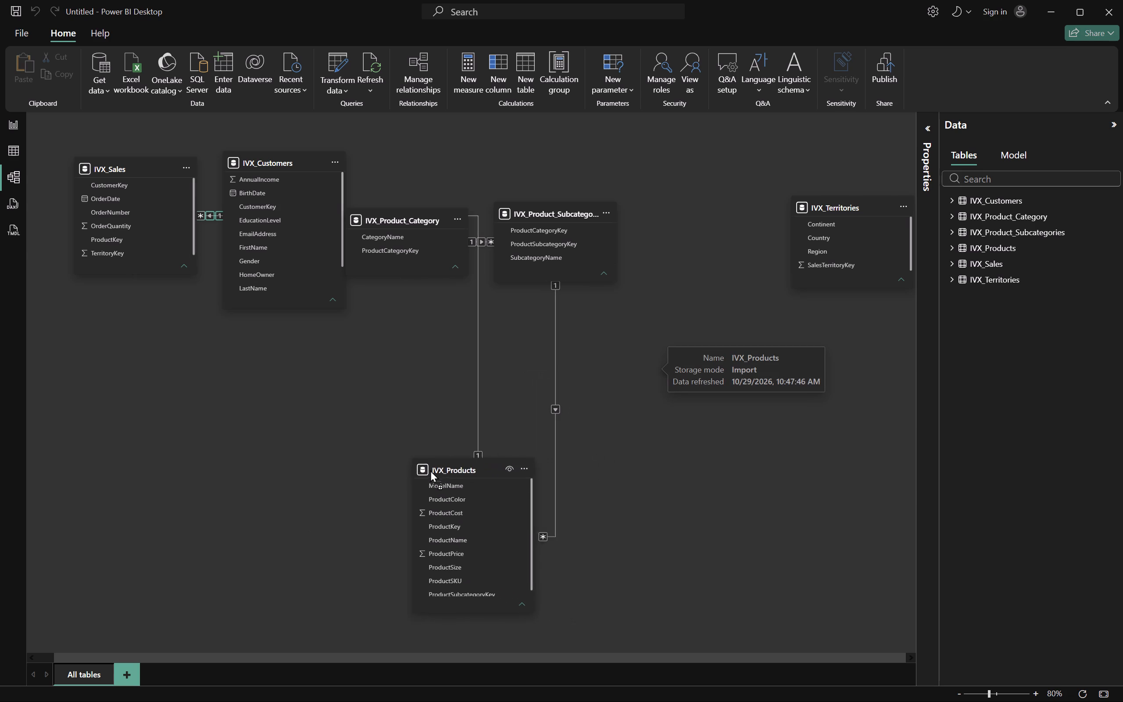
left_click_drag(430, 470, 423, 499)
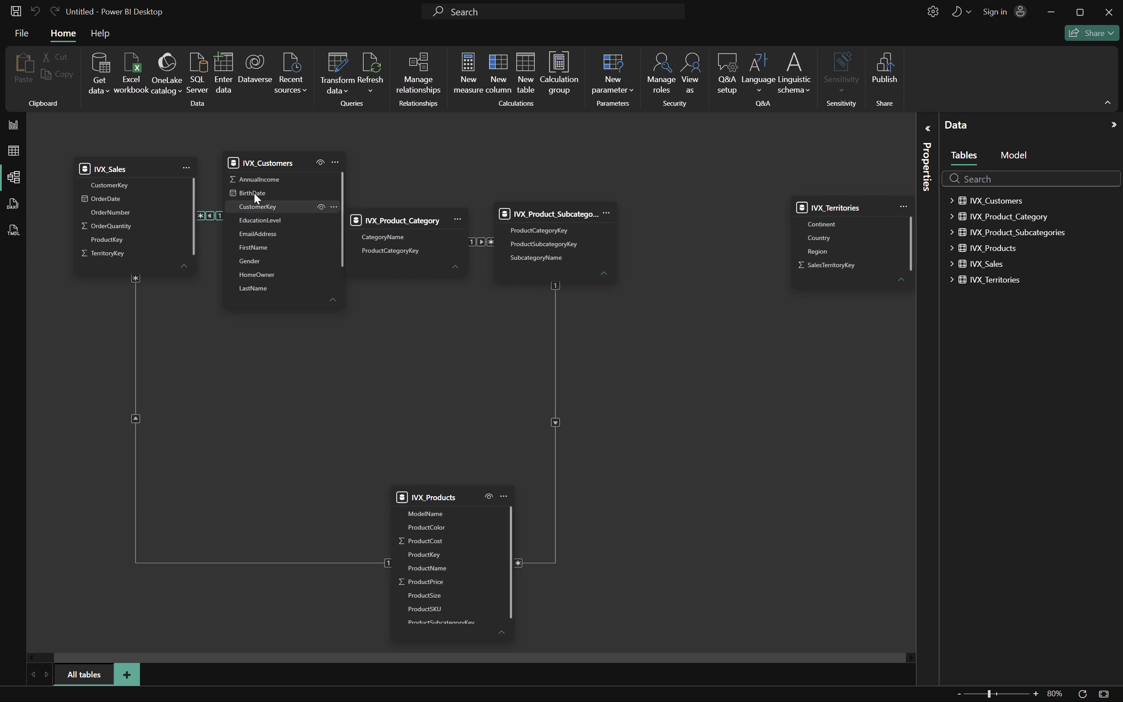
Rearrange the diagram with IVX_Customers between IVX_Sales and IVX_Products, IVX_Product_Category along the top, and IVX_Territories just above IVX_Product_Subcategories.
left_click_drag(266, 165, 289, 337)
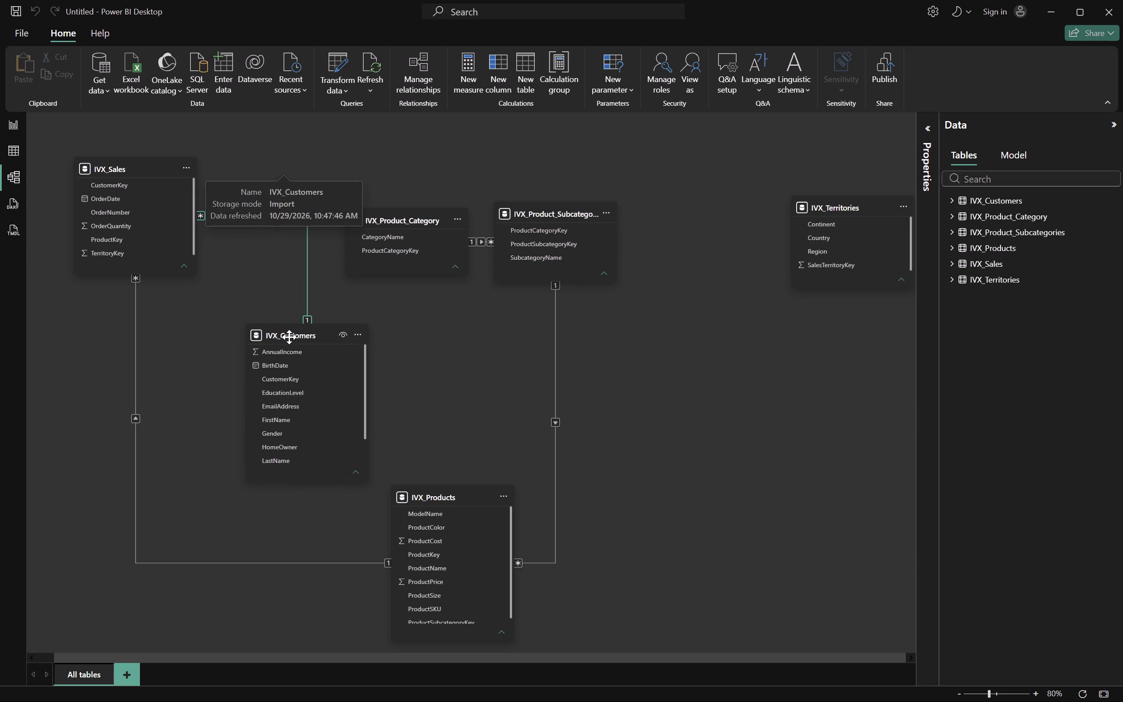
left_click_drag(404, 220, 336, 155)
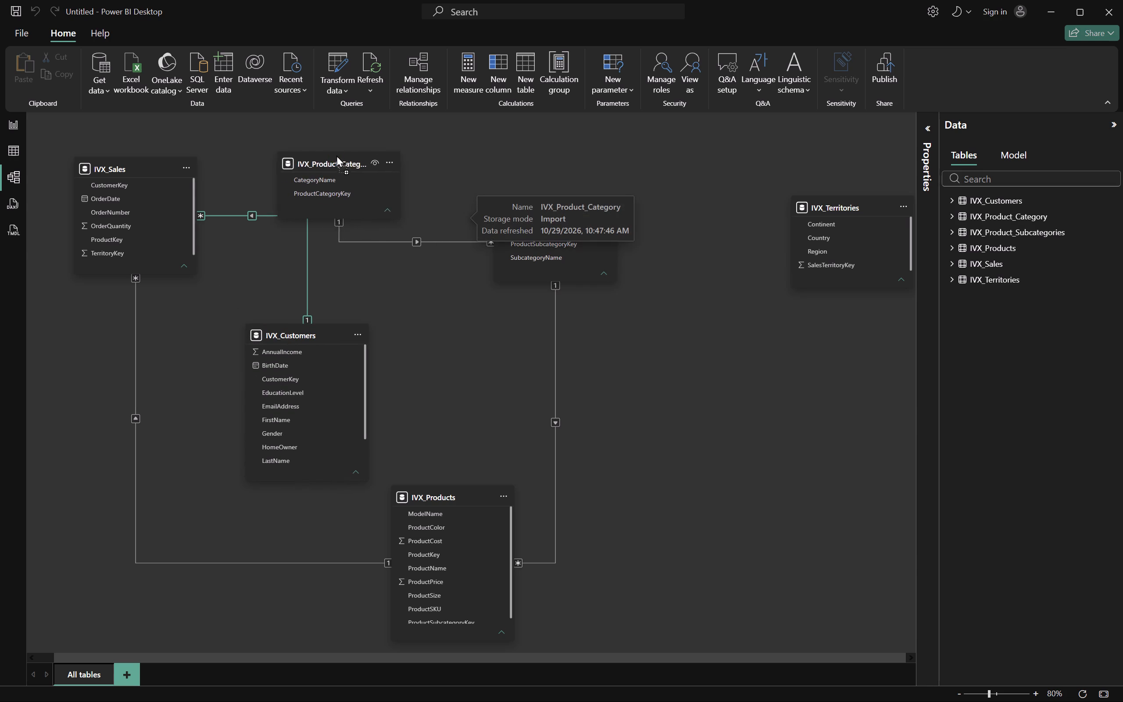
left_click_drag(336, 155, 391, 133)
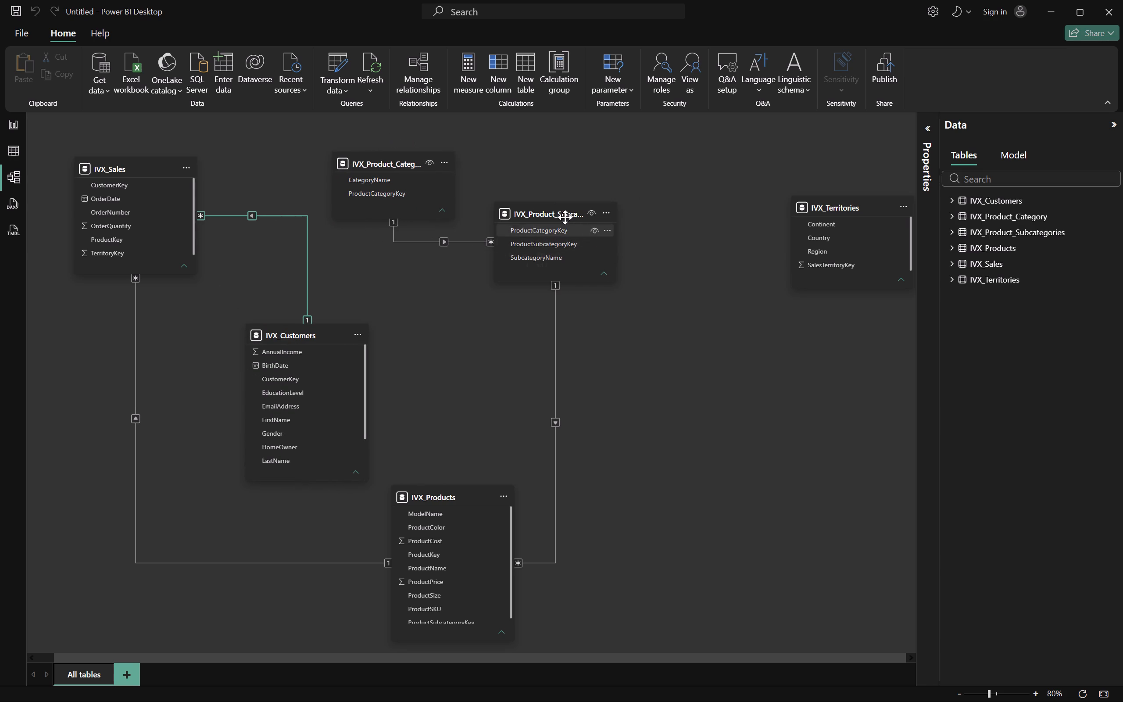
left_click_drag(564, 216, 636, 270)
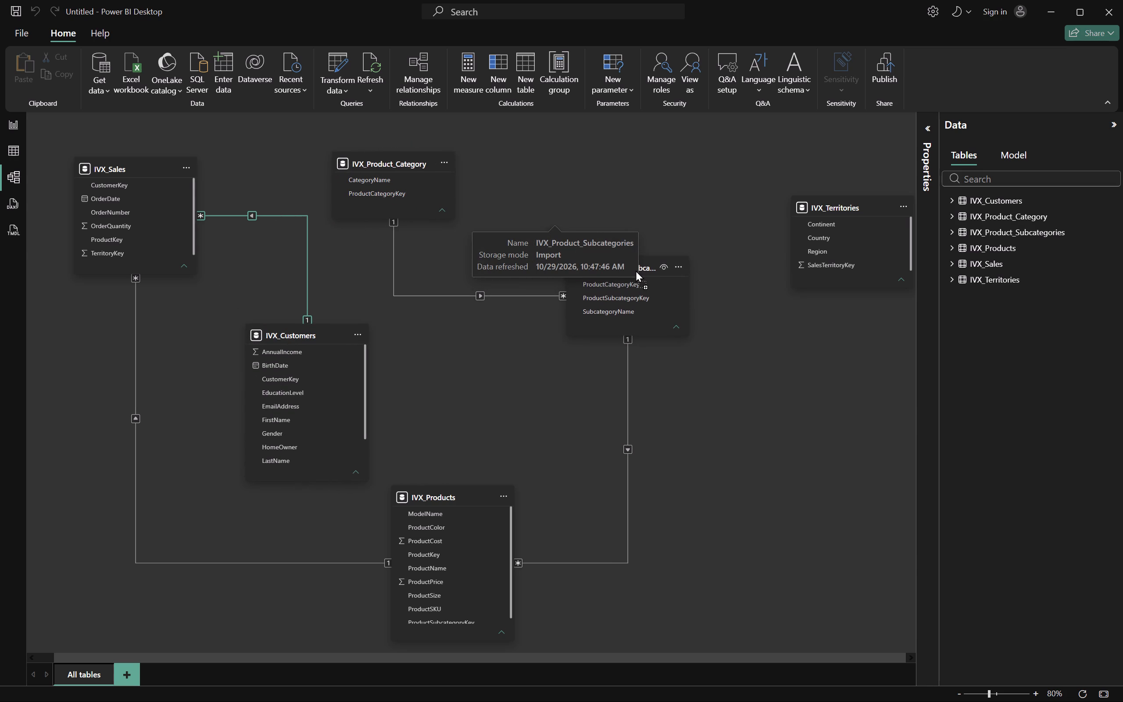
left_click_drag(636, 270, 656, 275)
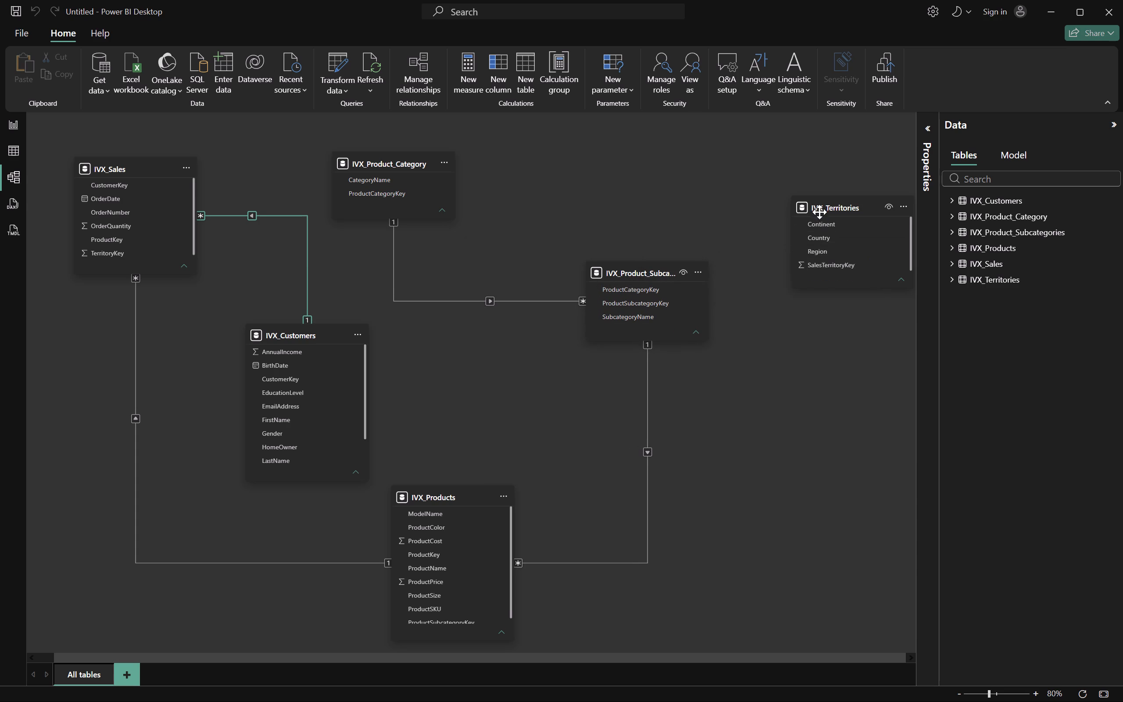
left_click_drag(822, 209, 626, 116)
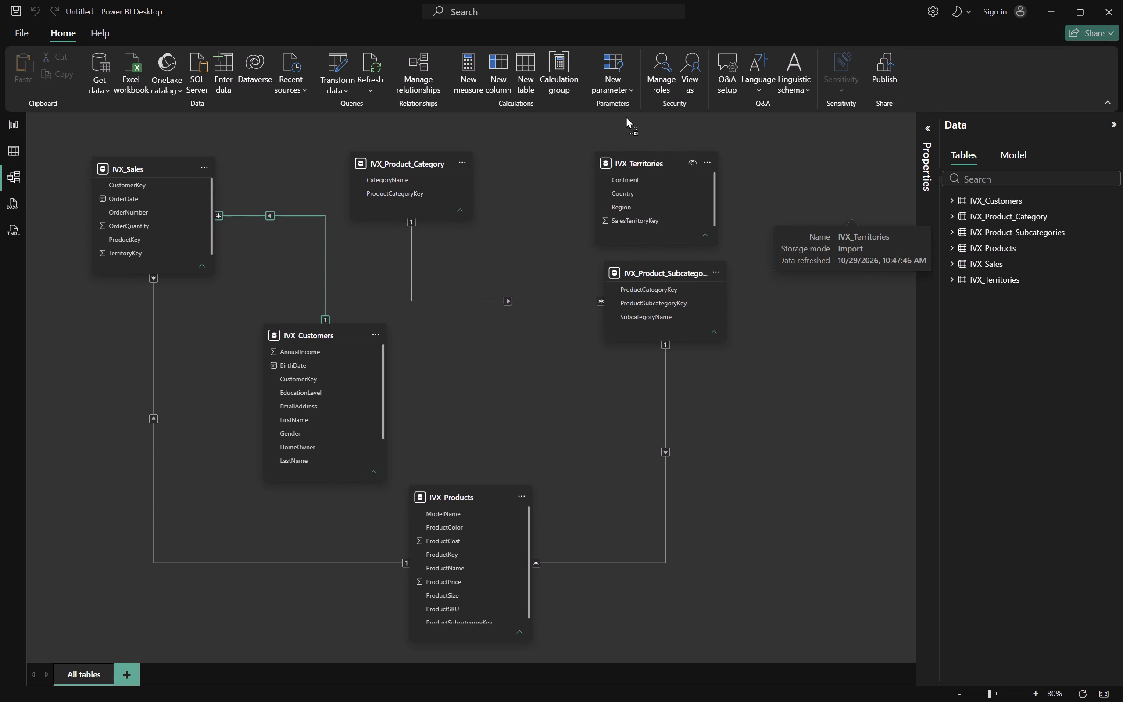
left_click_drag(626, 116, 631, 115)
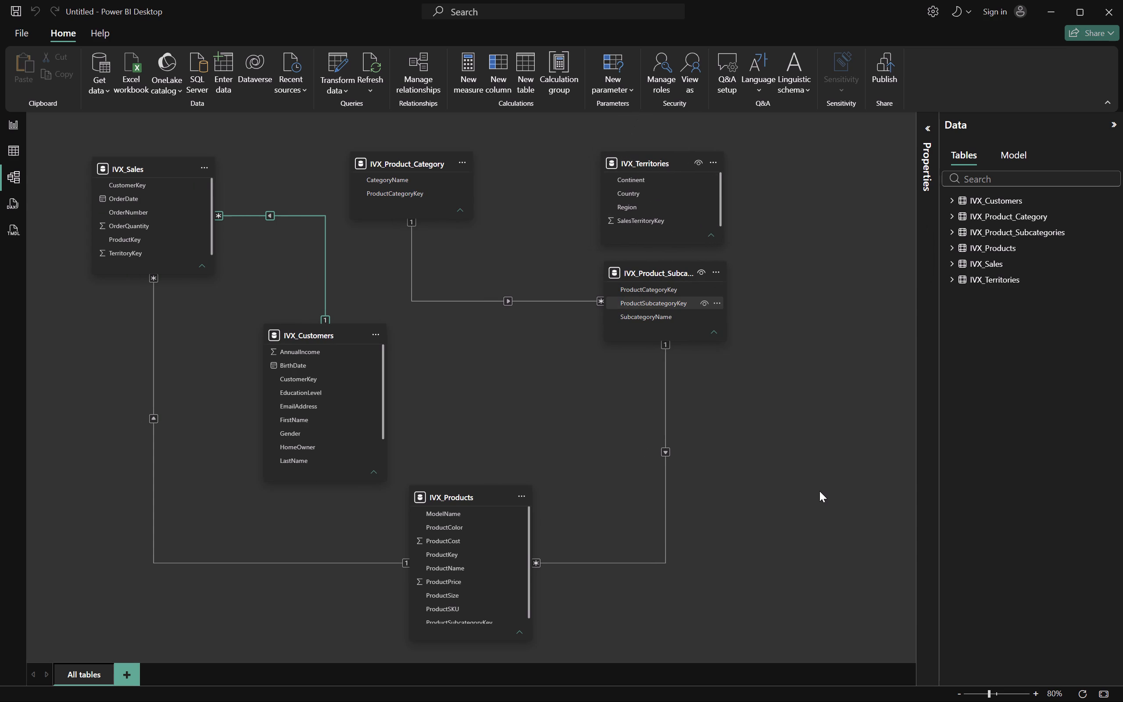
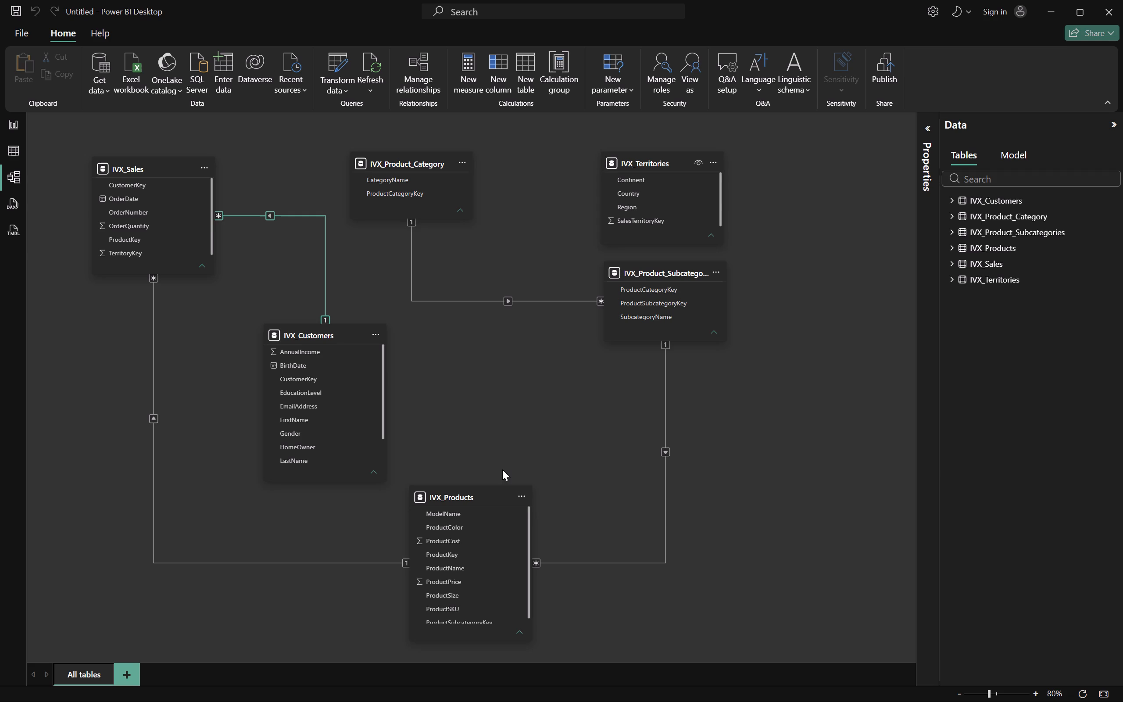
Rearrange the diagram with IVX_Products at the upper left, IVX_Sales at the lower left, and IVX_Product_Category and IVX_Product_Subcategories along the bottom.
left_click_drag(143, 166, 148, 444)
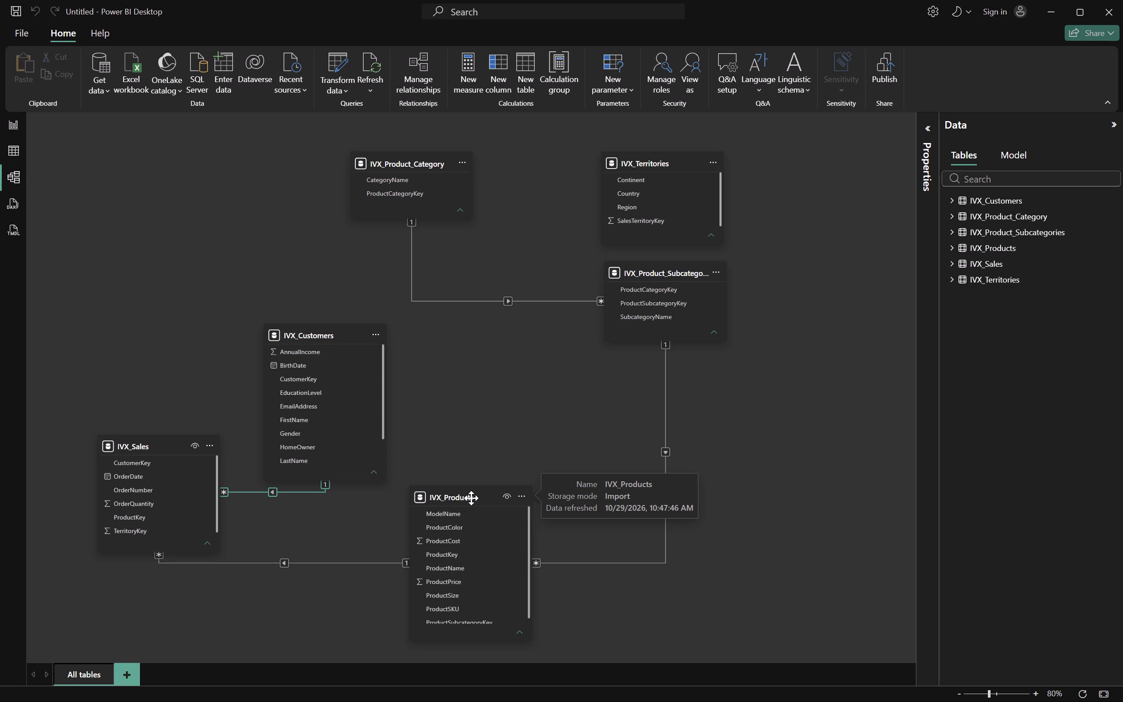
left_click_drag(471, 498, 287, 219)
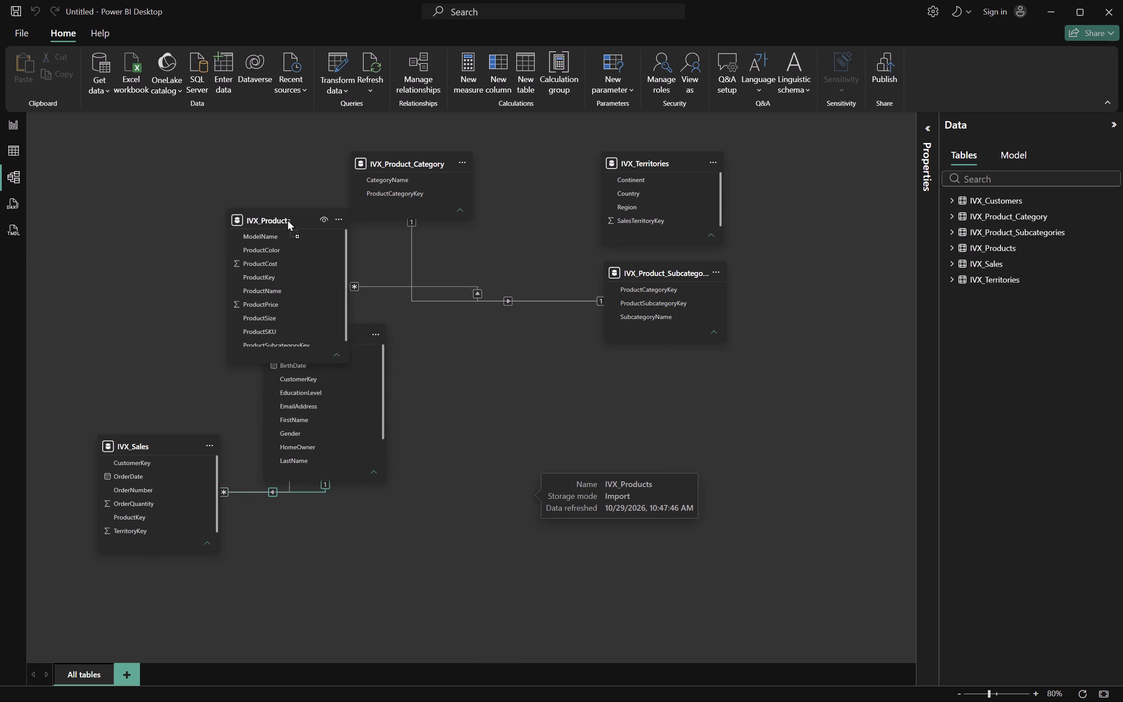
left_click_drag(287, 219, 266, 128)
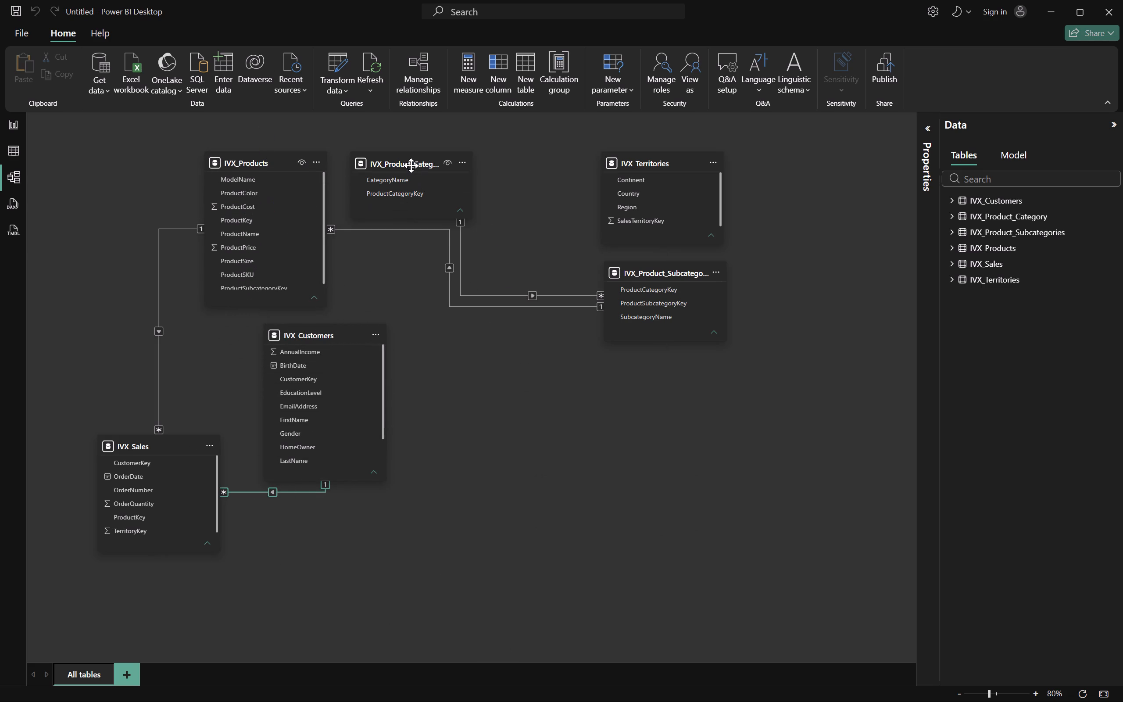
left_click_drag(411, 165, 495, 501)
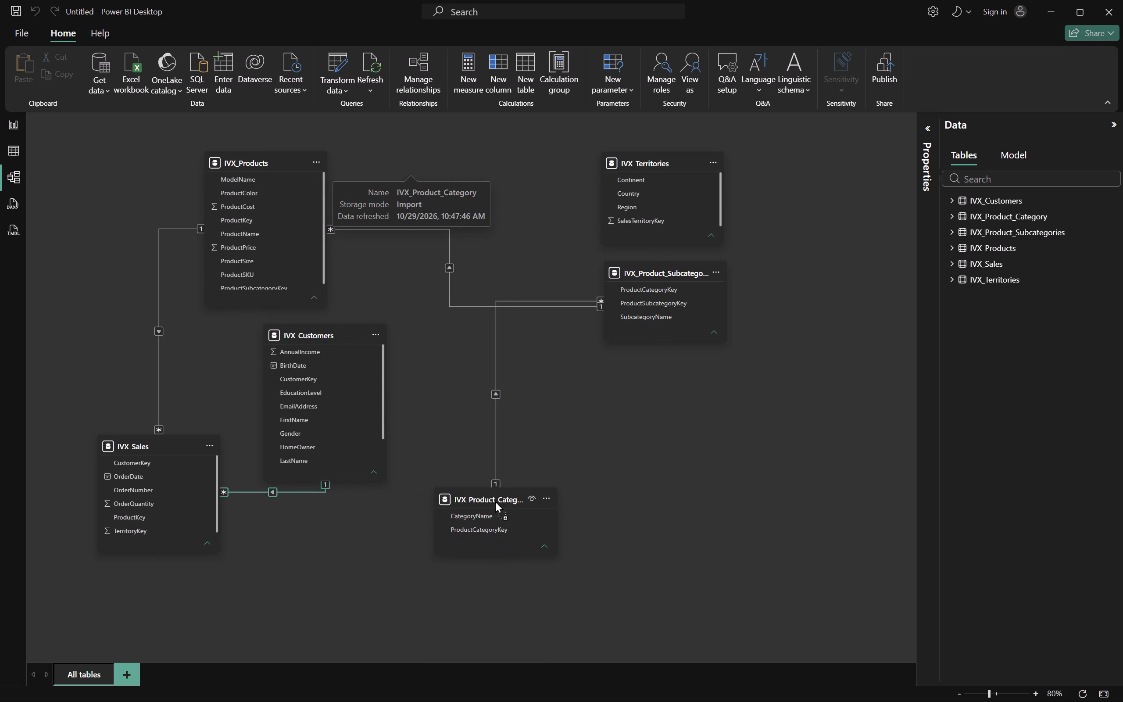
left_click_drag(495, 501, 445, 526)
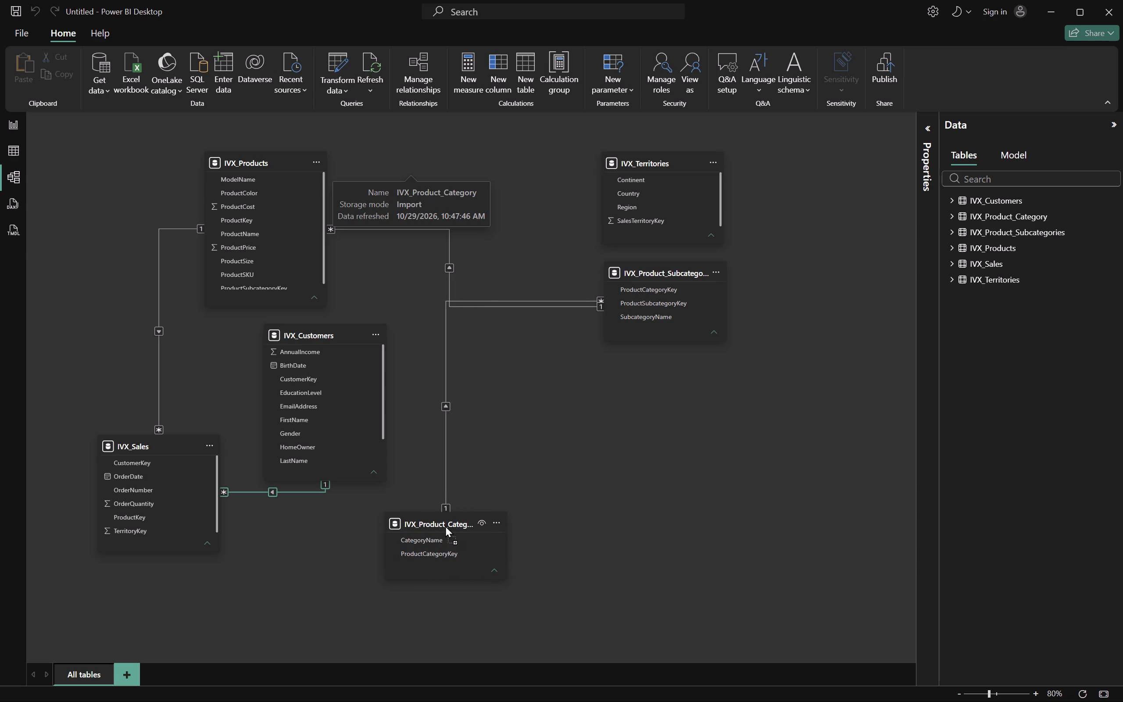
left_click_drag(445, 526, 456, 523)
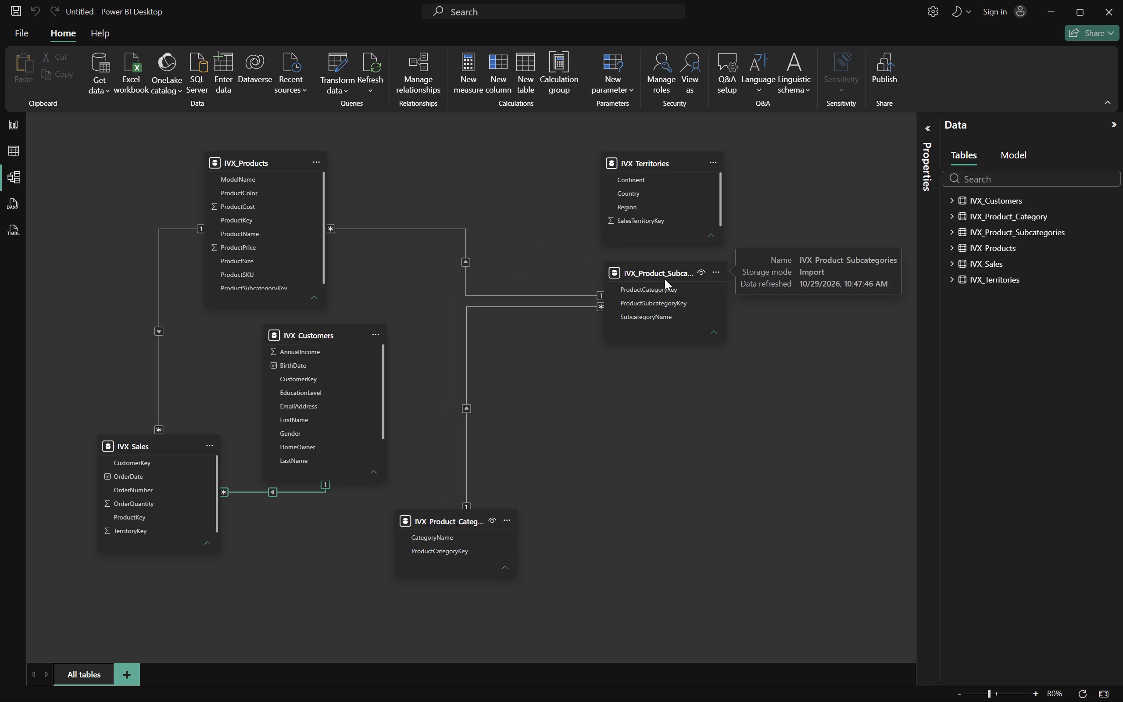
left_click_drag(665, 279, 719, 512)
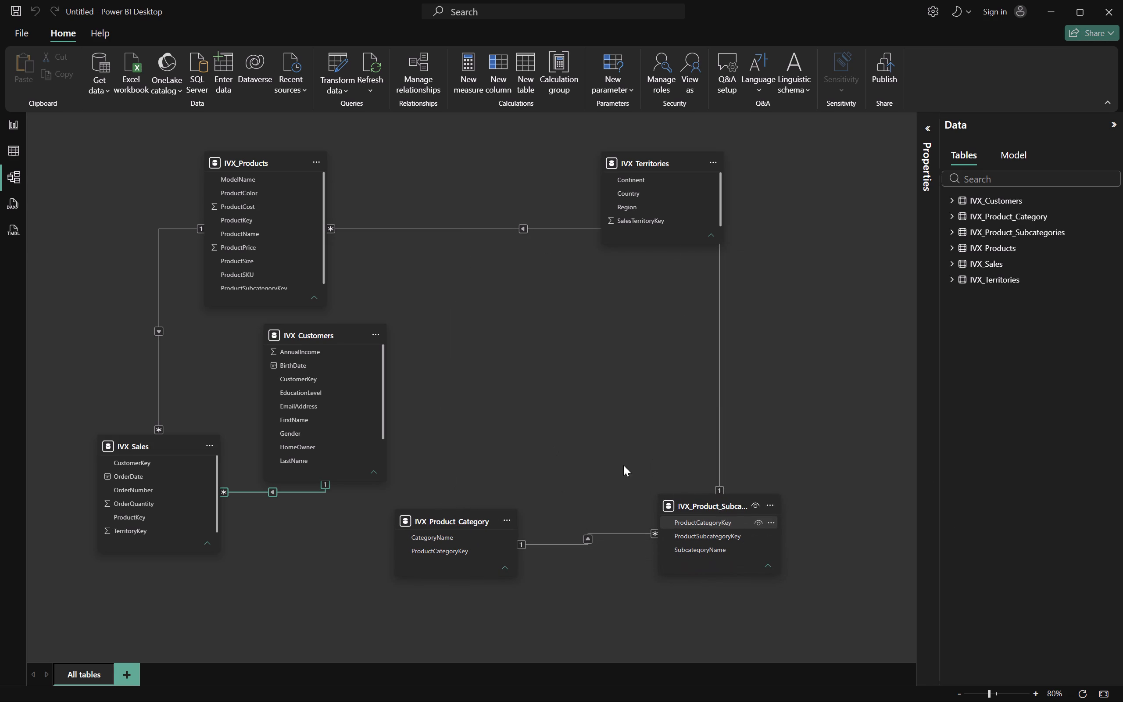
Move IVX_Territories to the far right of the diagram and IVX_Customers to the top row, between IVX_Products and IVX_Territories.
left_click_drag(642, 162, 807, 235)
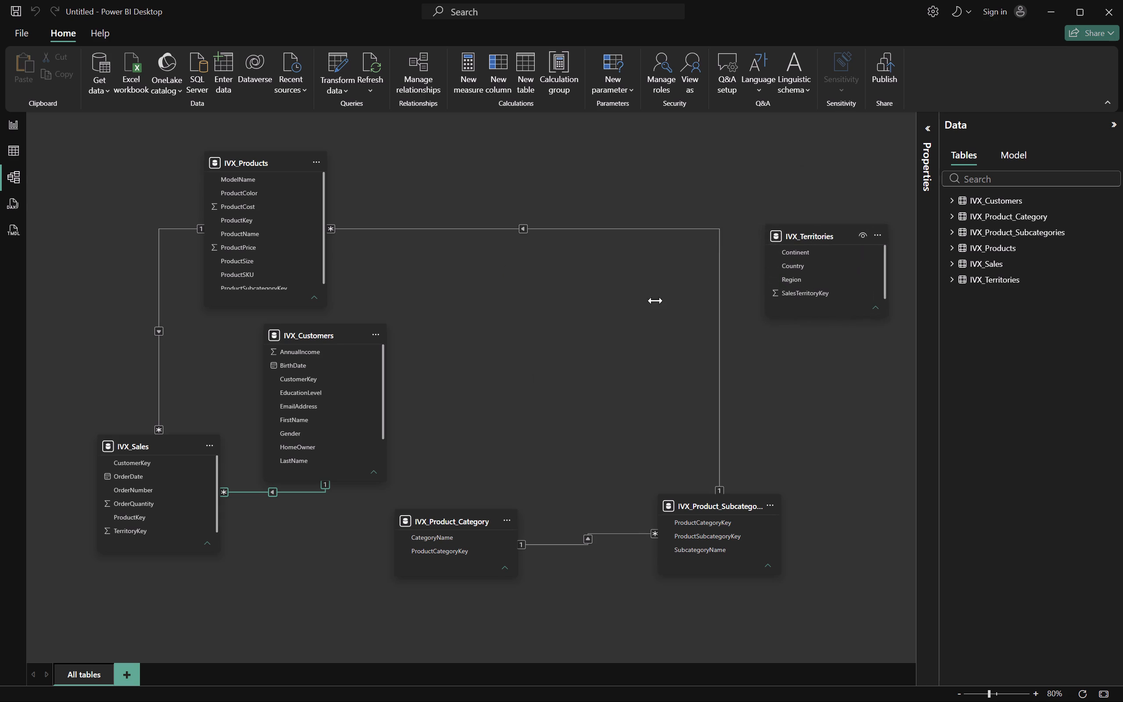
left_click_drag(319, 338, 596, 251)
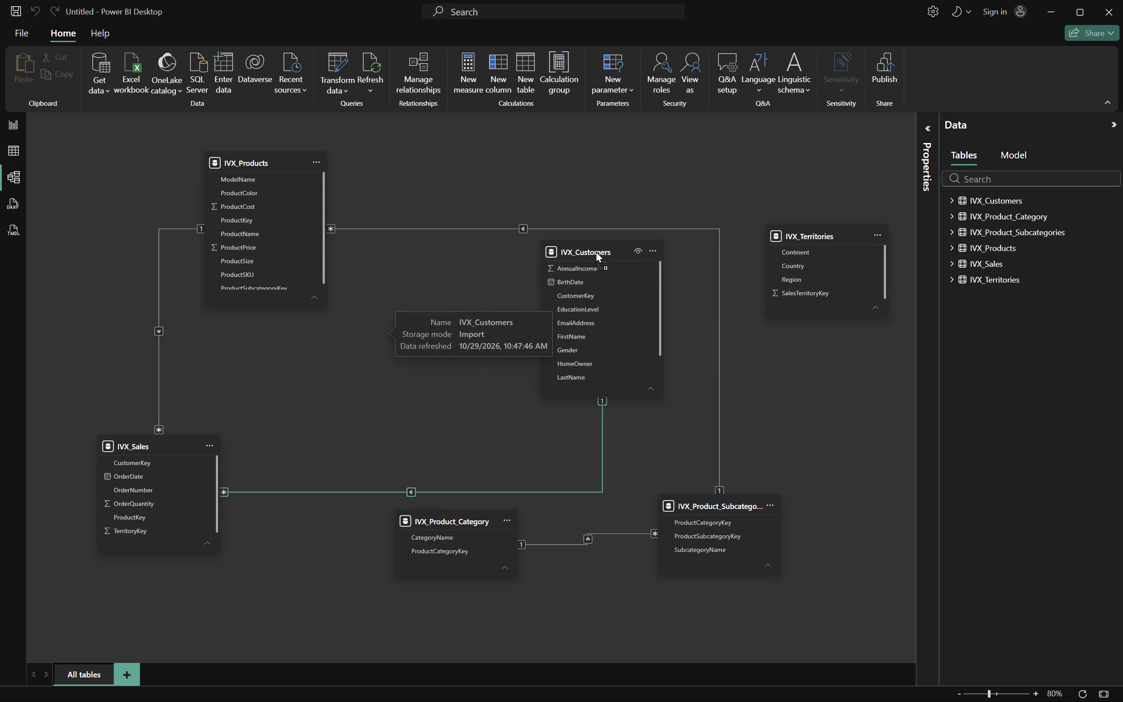
left_click_drag(596, 251, 627, 253)
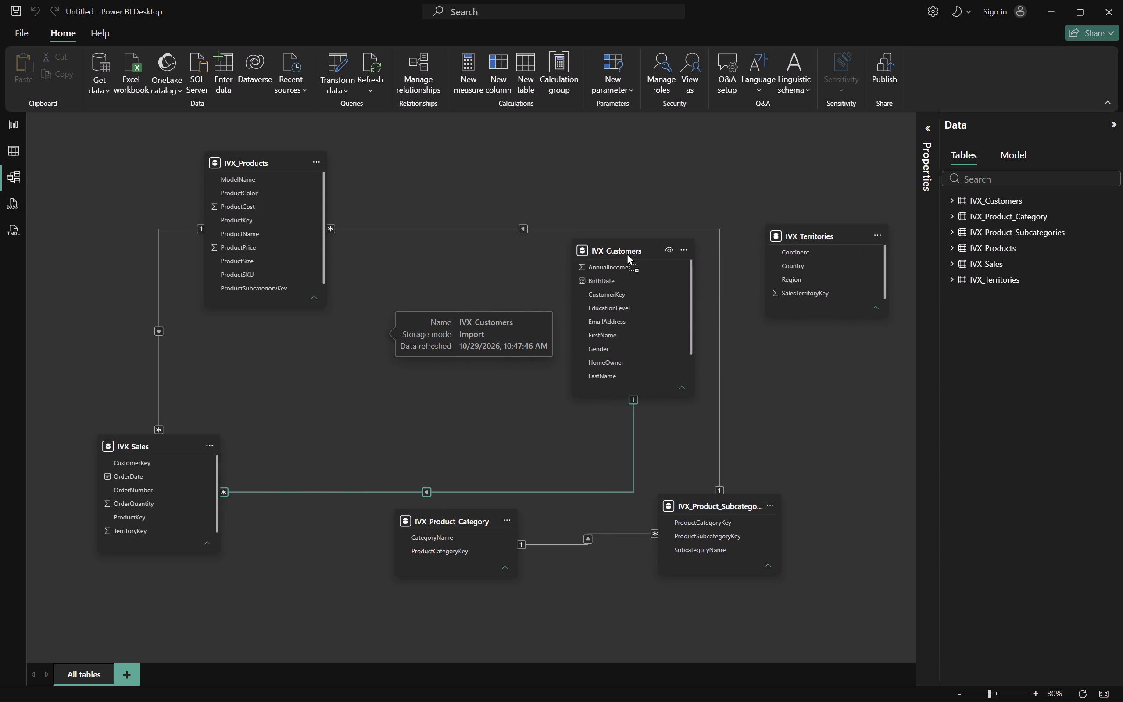
left_click_drag(627, 253, 614, 206)
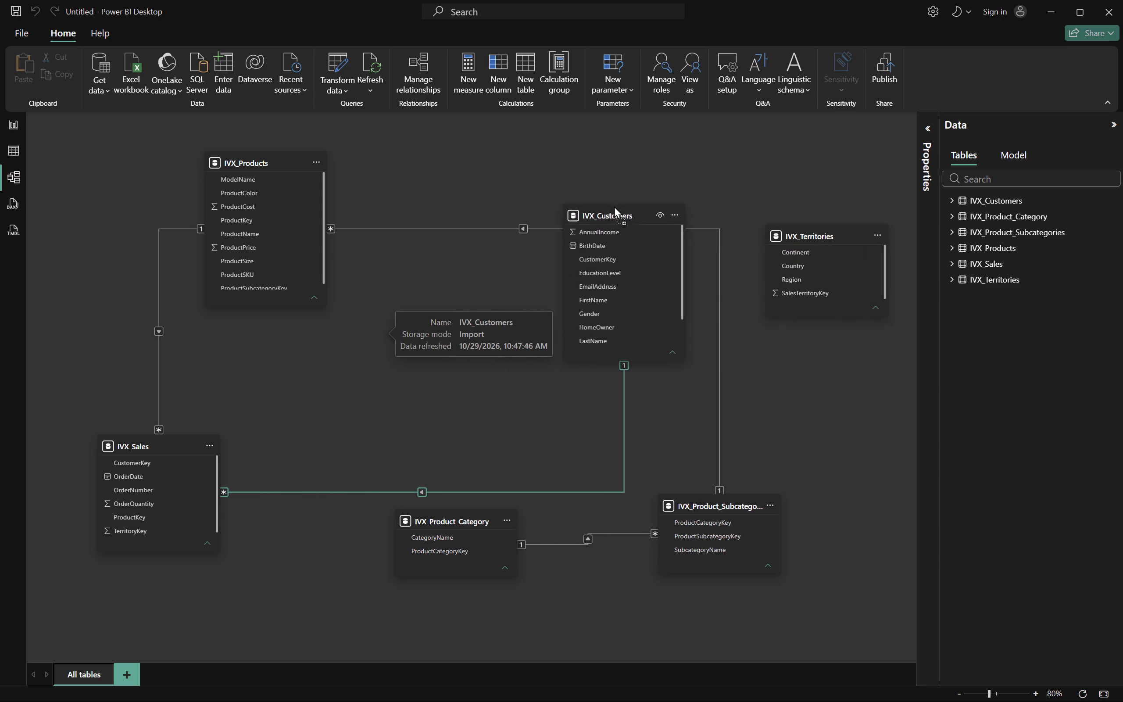
left_click_drag(614, 206, 629, 164)
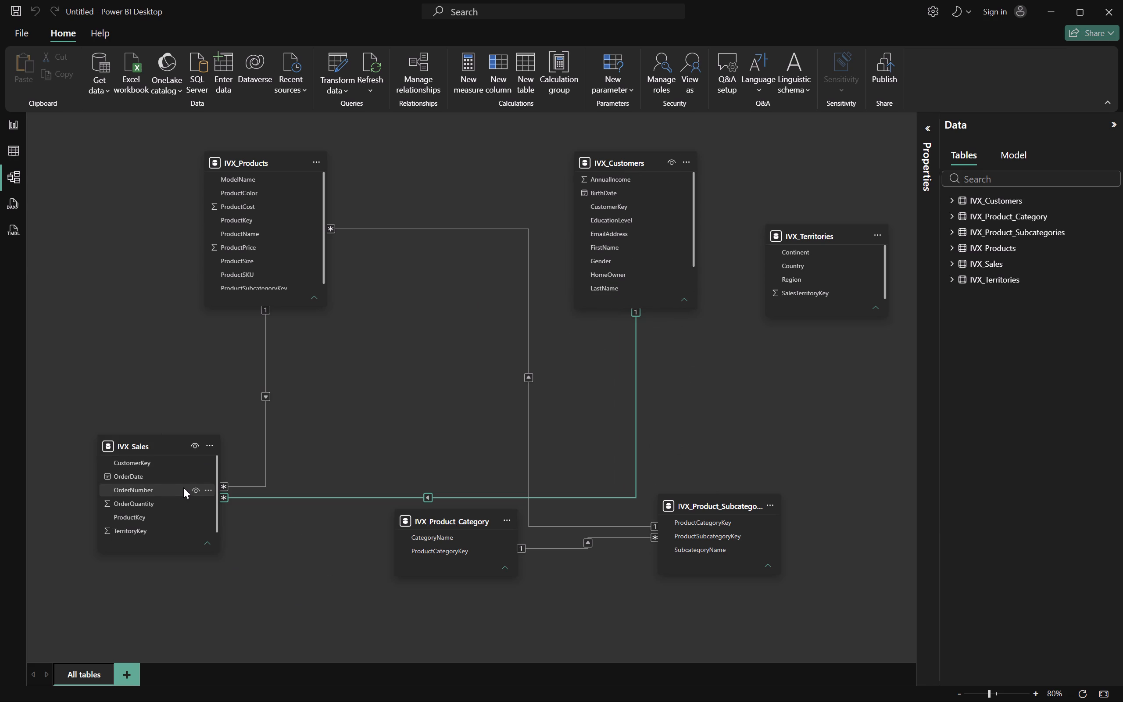
Lower IVX_Sales slightly, place IVX_Product_Category close beside it, and move IVX_Territories down between IVX_Customers and IVX_Product_Subcategories.
left_click_drag(152, 444, 172, 482)
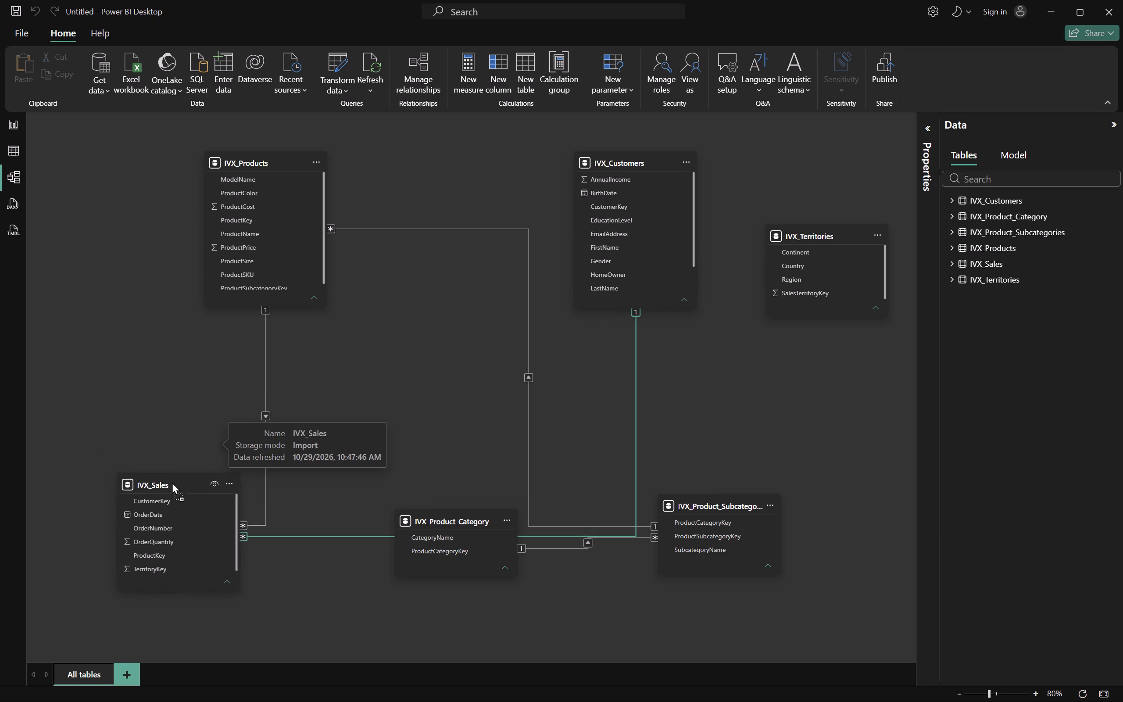
left_click_drag(172, 482, 176, 490)
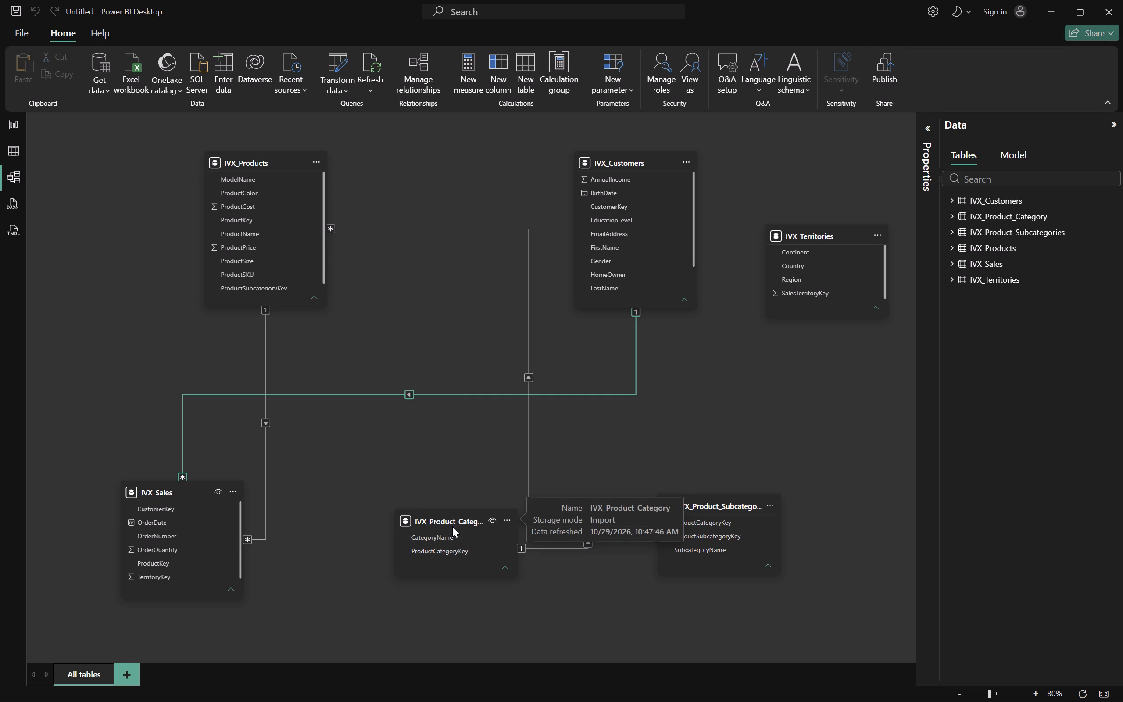
left_click_drag(452, 526, 353, 489)
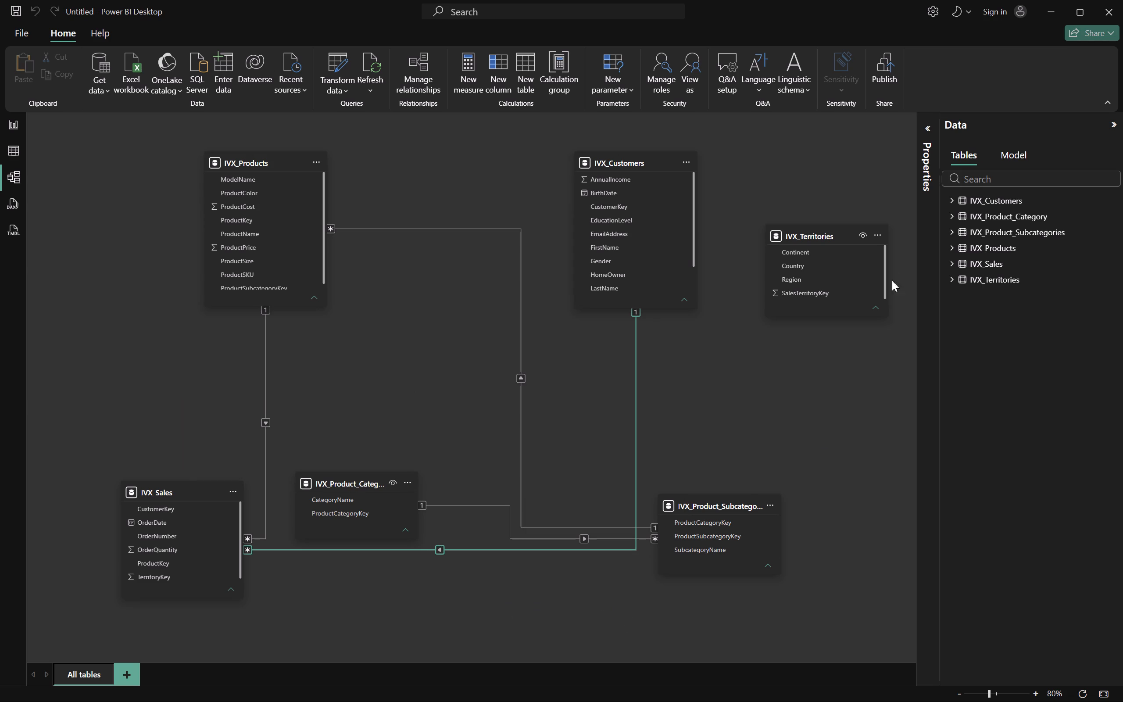
left_click_drag(830, 233, 799, 308)
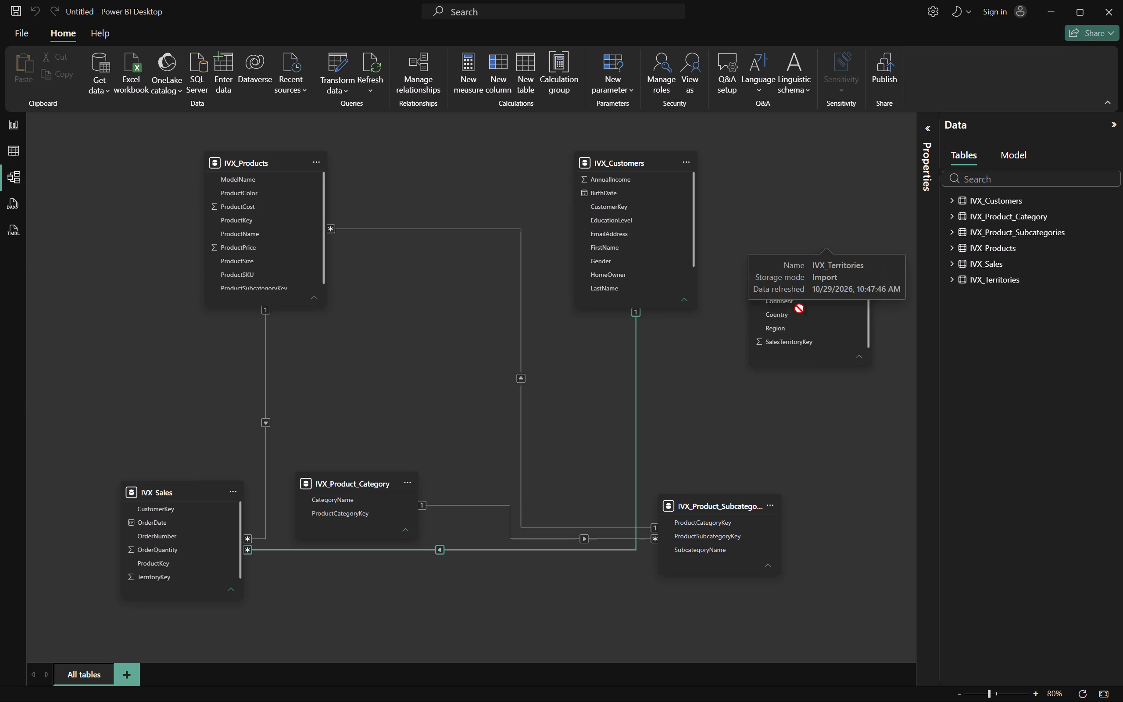
left_click_drag(799, 308, 782, 343)
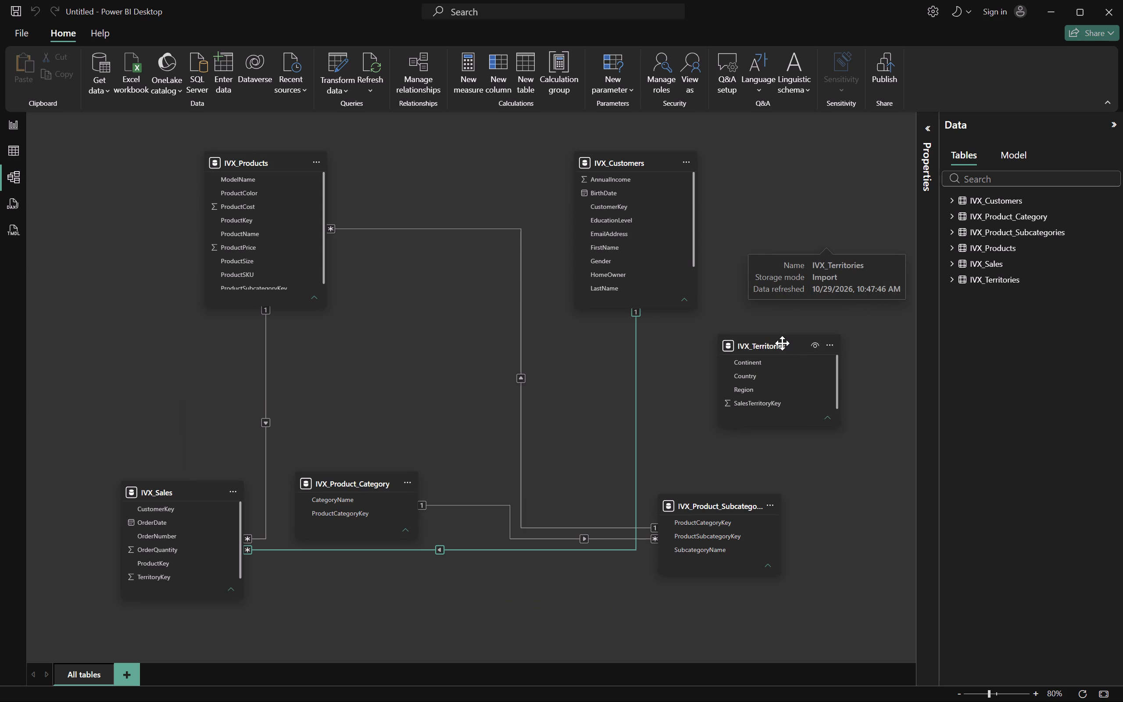
Bring IVX_Products, IVX_Sales, IVX_Customers and IVX_Product_Subcategories closer to the diagram's centre, with IVX_Product_Category between IVX_Sales and IVX_Product_Subcategories.
scroll(500, 277, "left", 1)
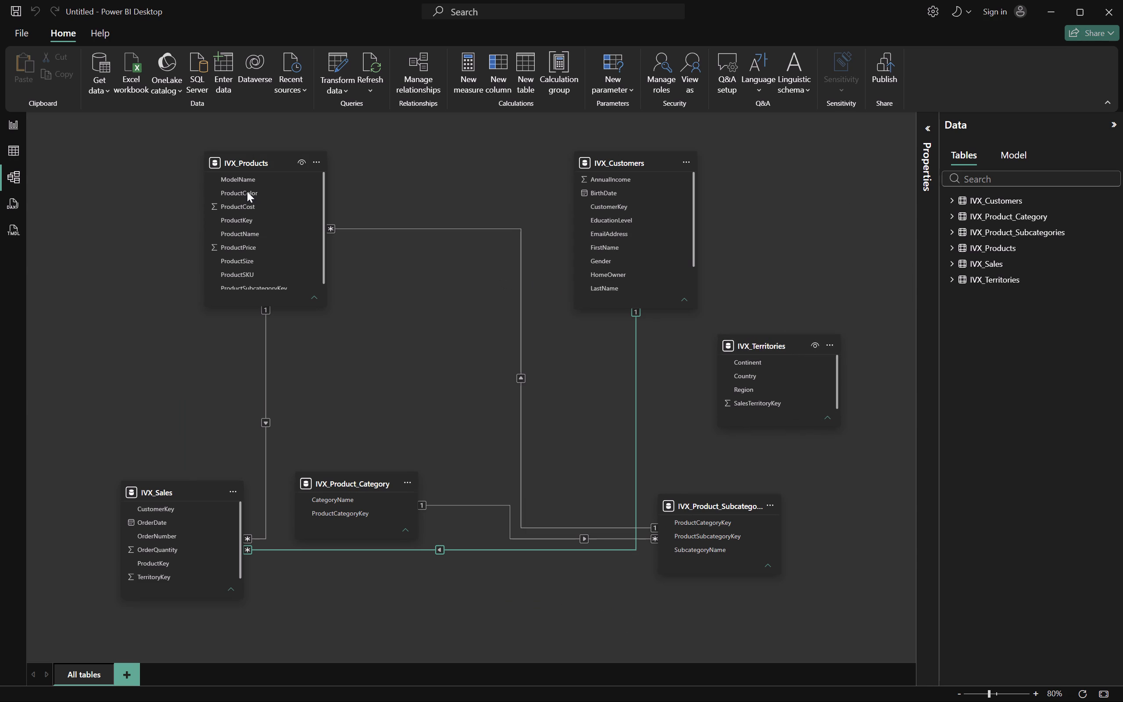
left_click_drag(255, 161, 333, 179)
left_click_drag(342, 477, 418, 451)
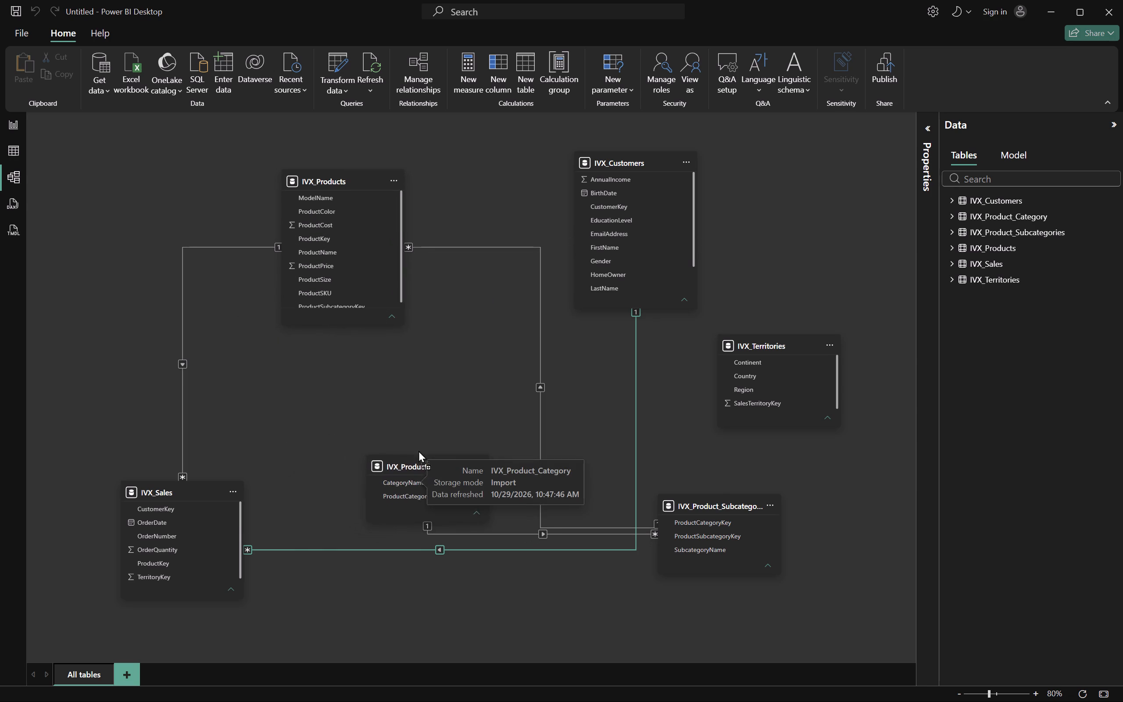
left_click_drag(418, 451, 410, 420)
left_click_drag(178, 488, 279, 459)
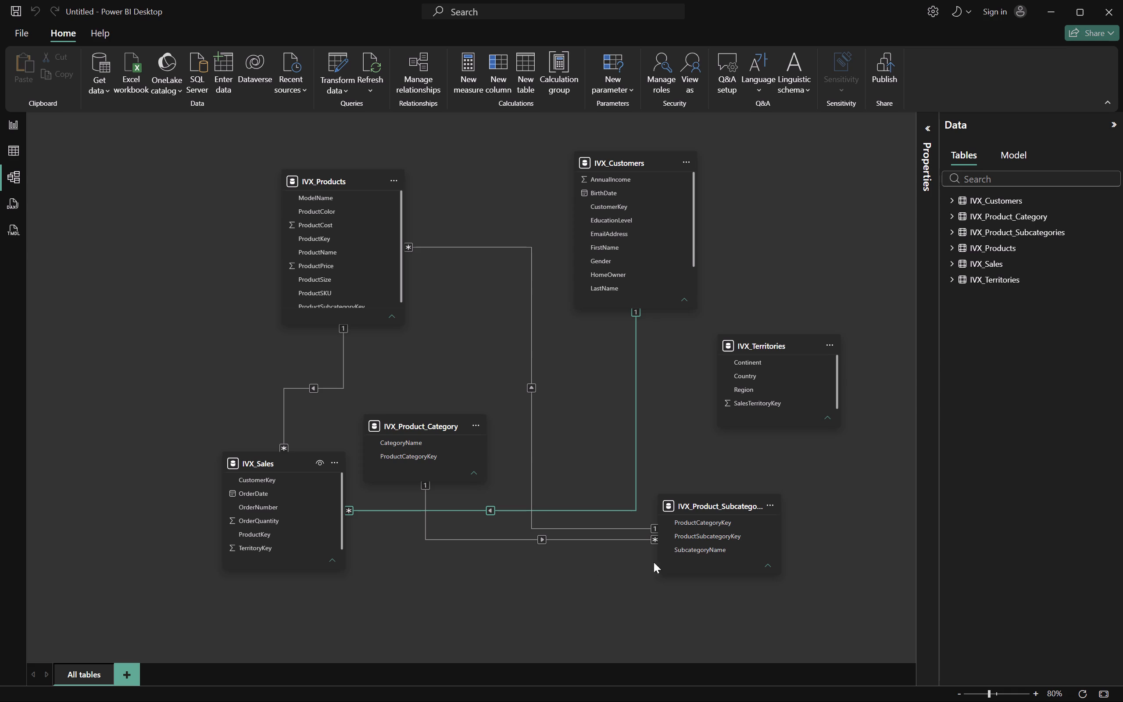
left_click_drag(627, 163, 582, 224)
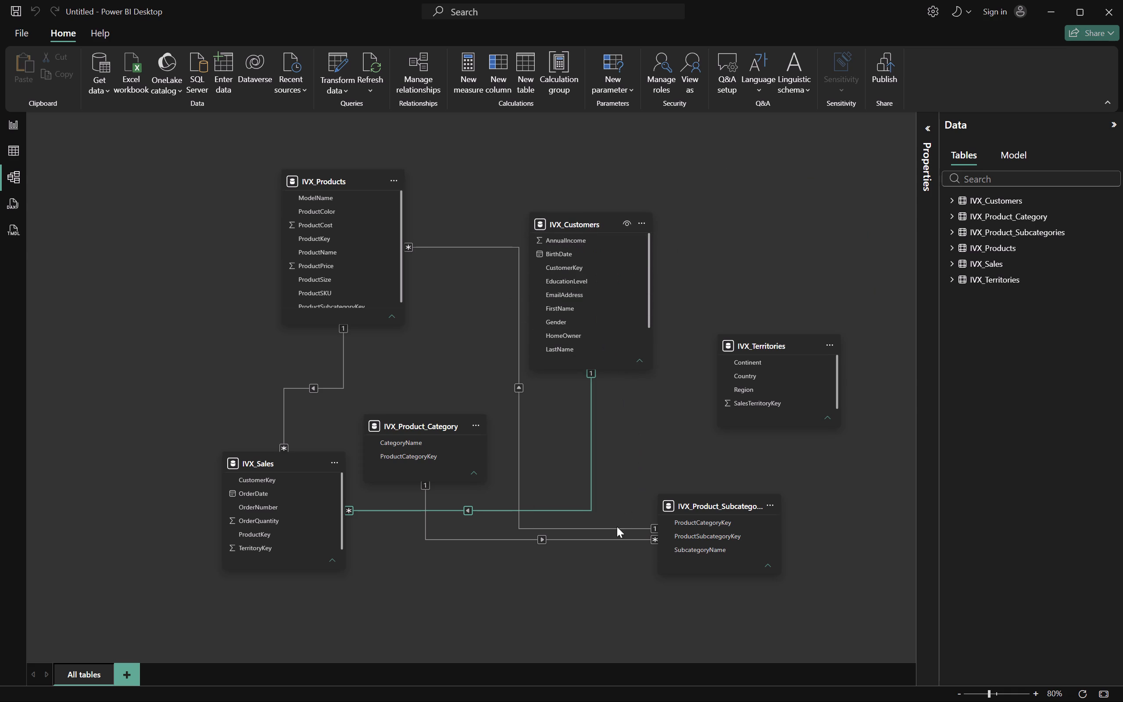
left_click_drag(703, 505, 652, 453)
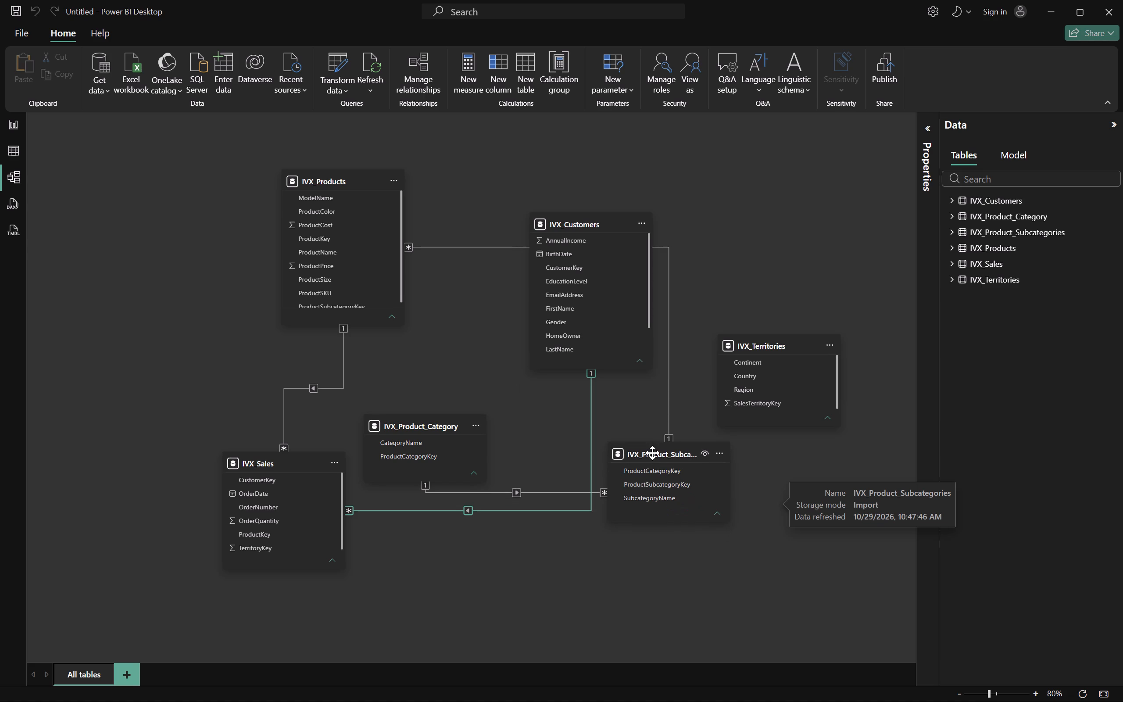
left_click_drag(422, 423, 450, 415)
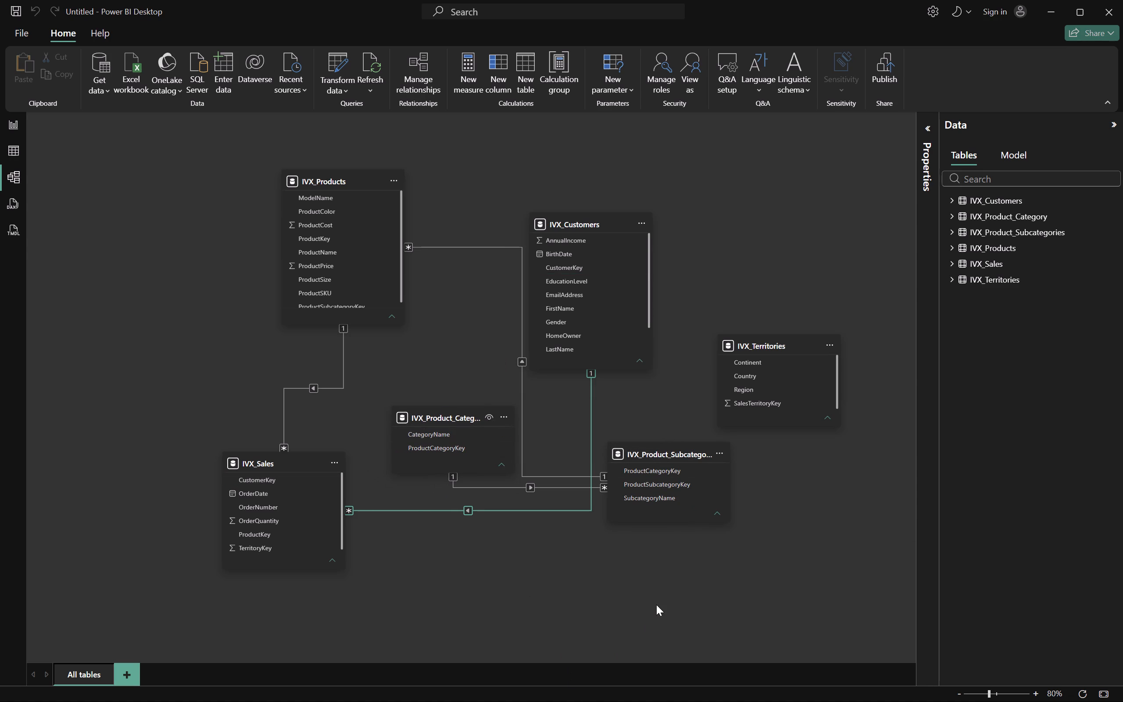
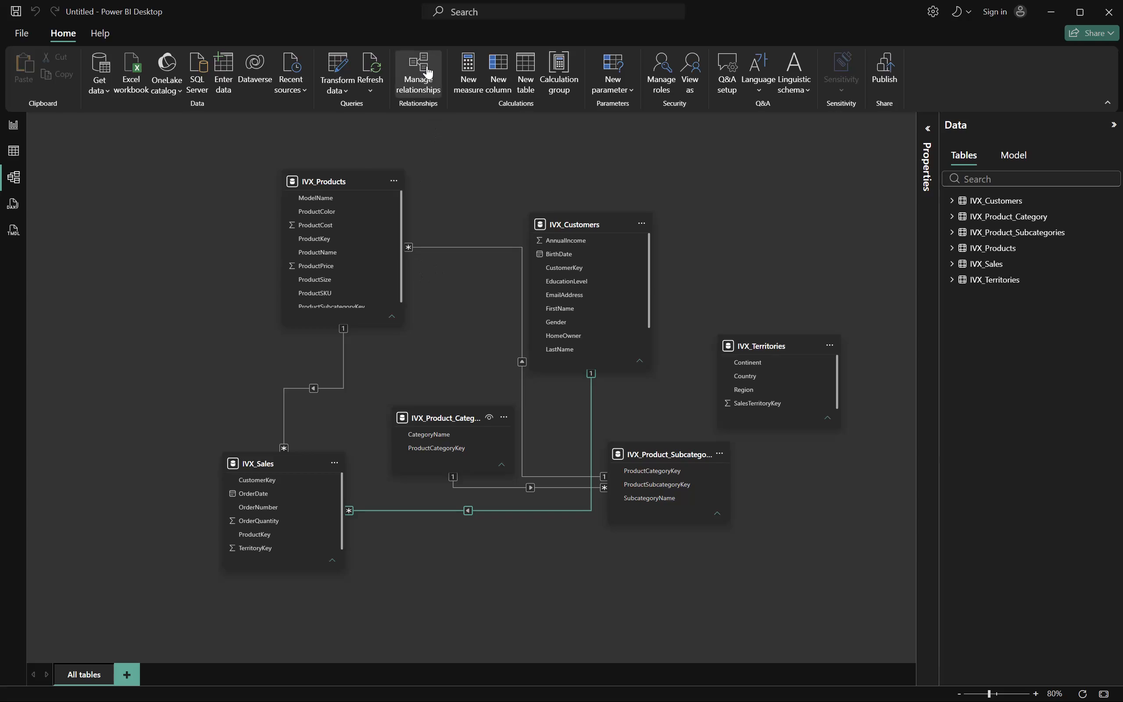
Start a new relationship in the relationship manager with IVX_Territories as the From table.
left_click(427, 66)
left_click(363, 162)
left_click(479, 181)
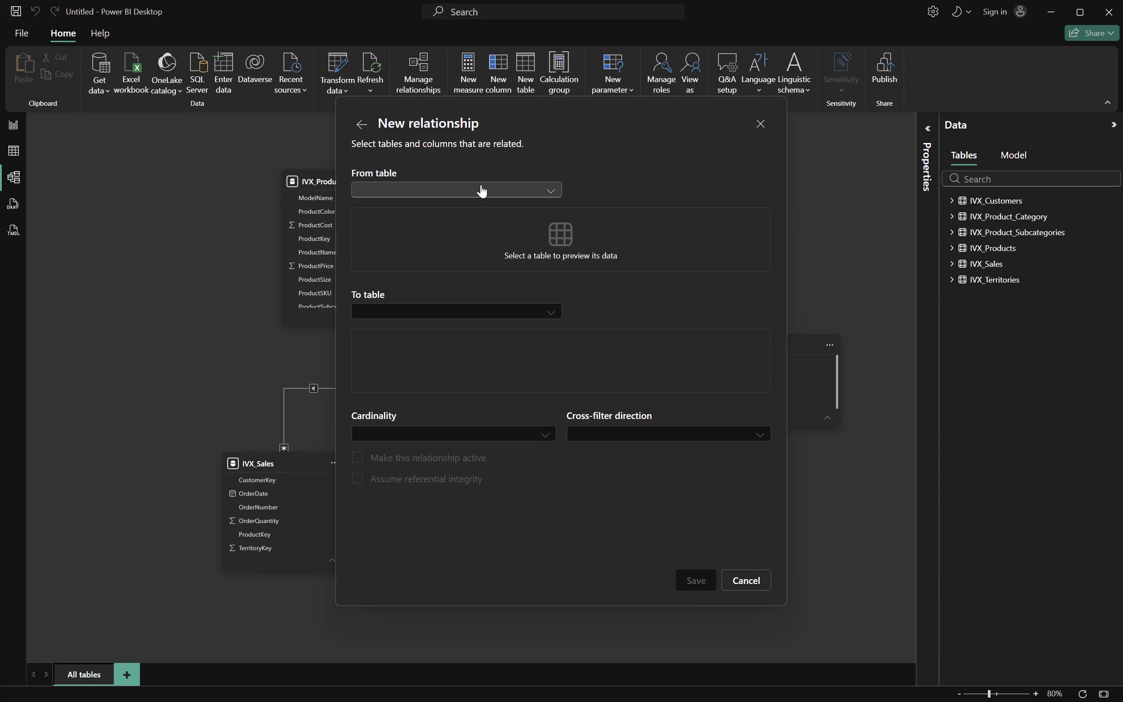
left_click(481, 185)
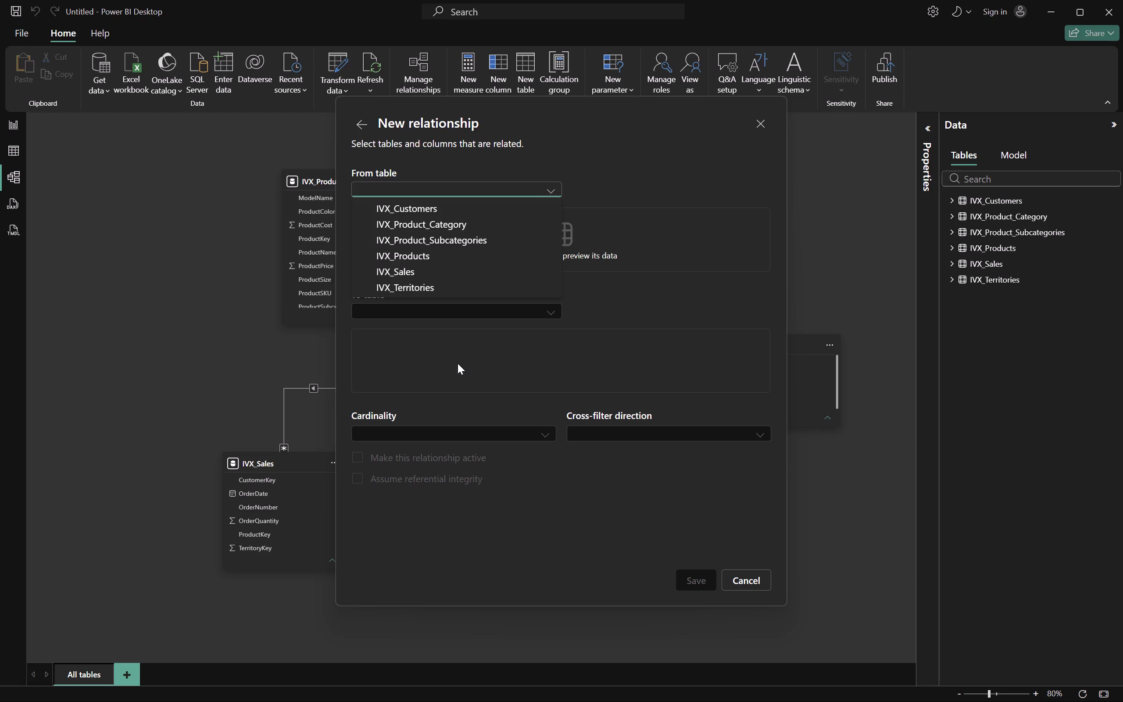
left_click(476, 283)
Choose IVX_Customers as the To table and examine its columns for a key matching SalesTerritoryKey.
left_click(521, 313)
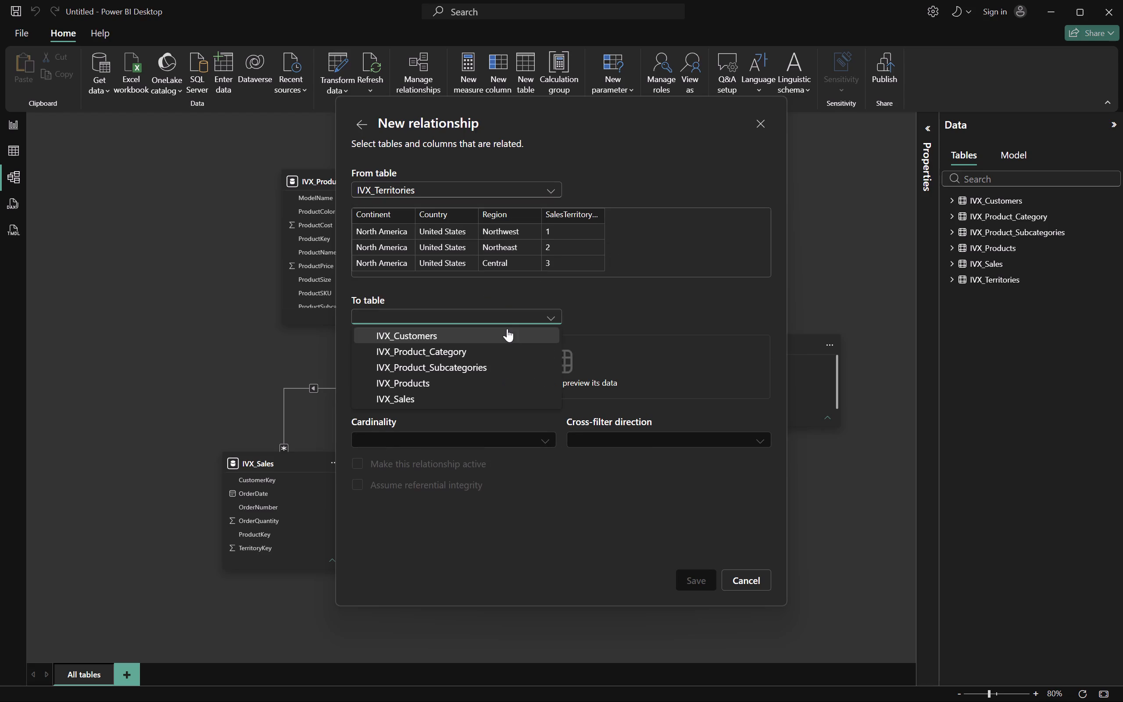
left_click(506, 329)
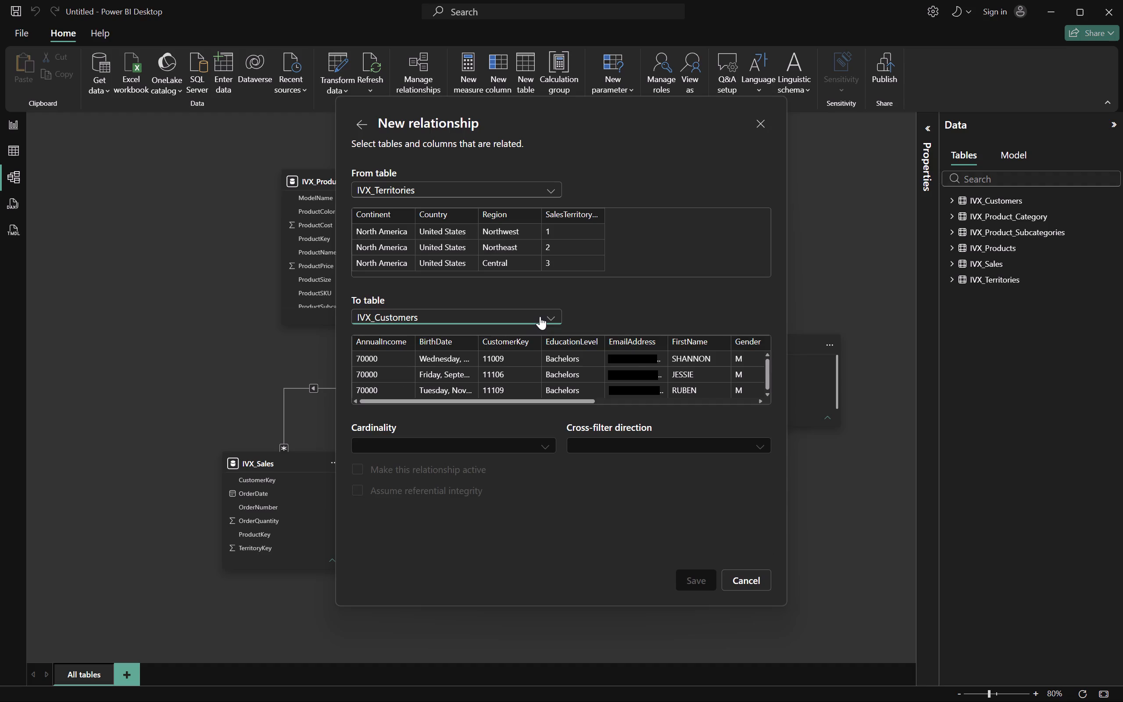
scroll(586, 367, "left", 1)
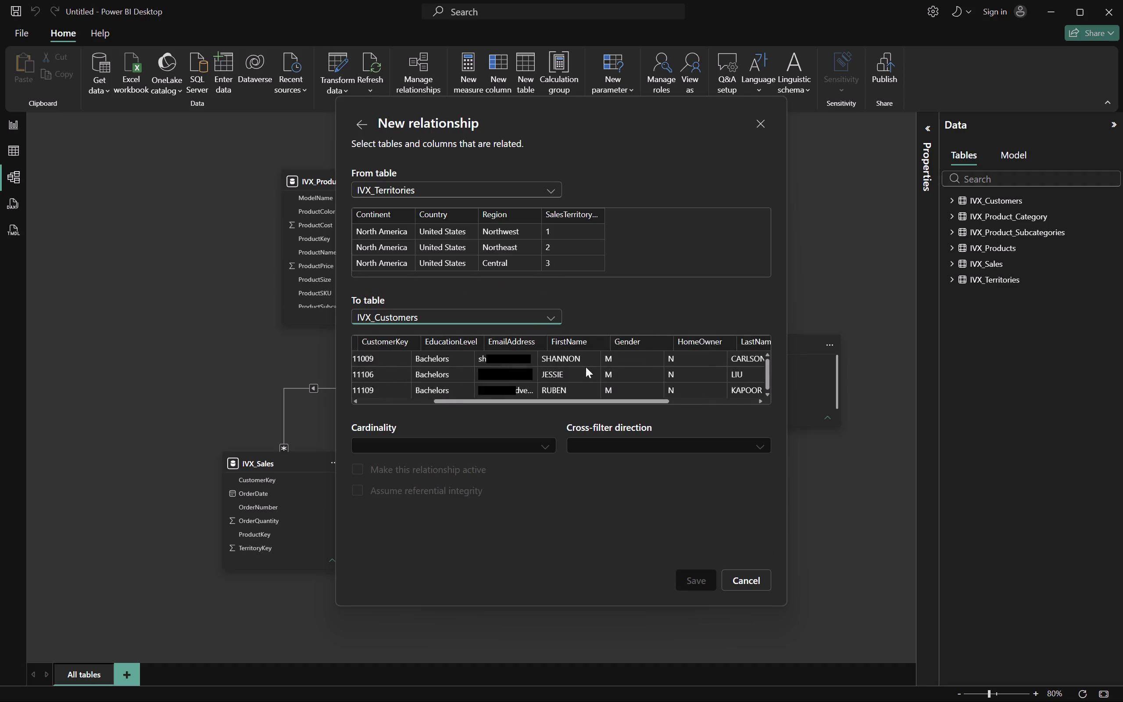
scroll(586, 367, "left", 5)
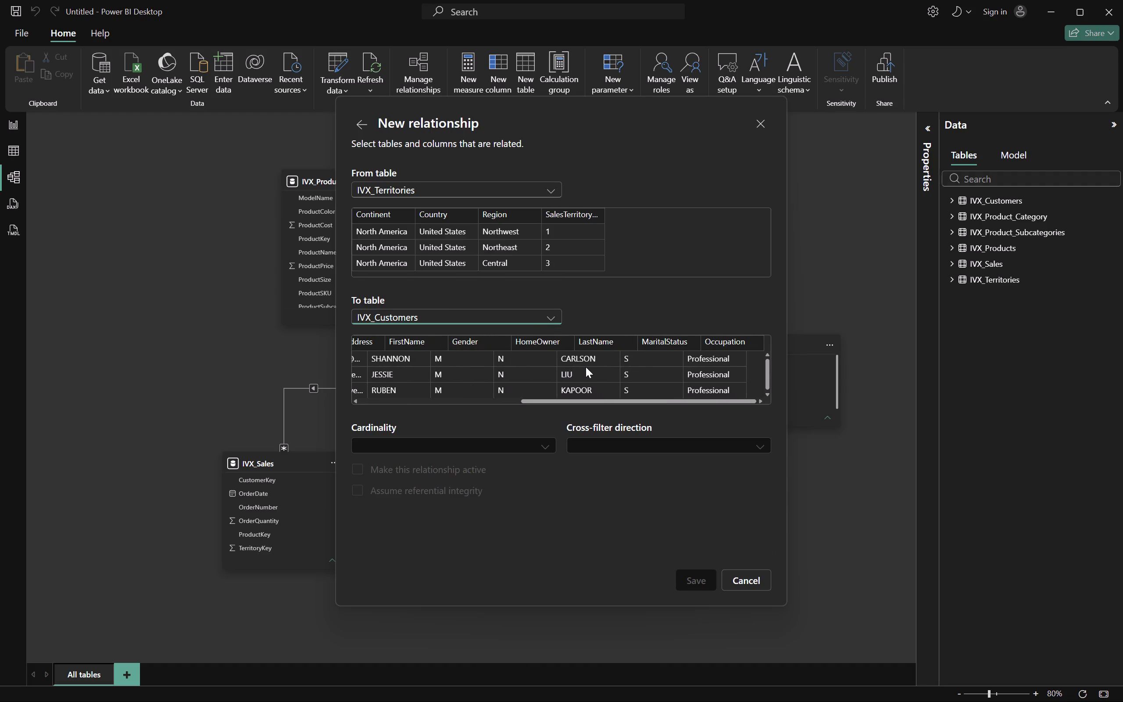
scroll(586, 367, "left", 4)
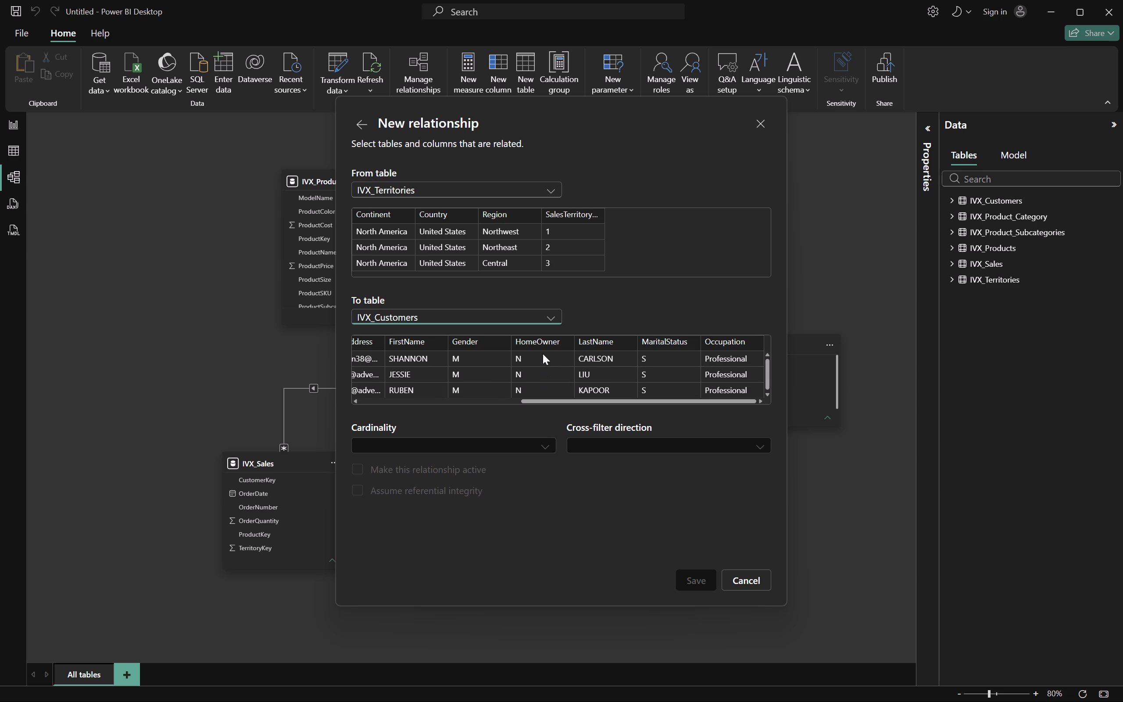
scroll(543, 354, "down", 2)
scroll(543, 354, "up", 3)
scroll(540, 345, "right", 5)
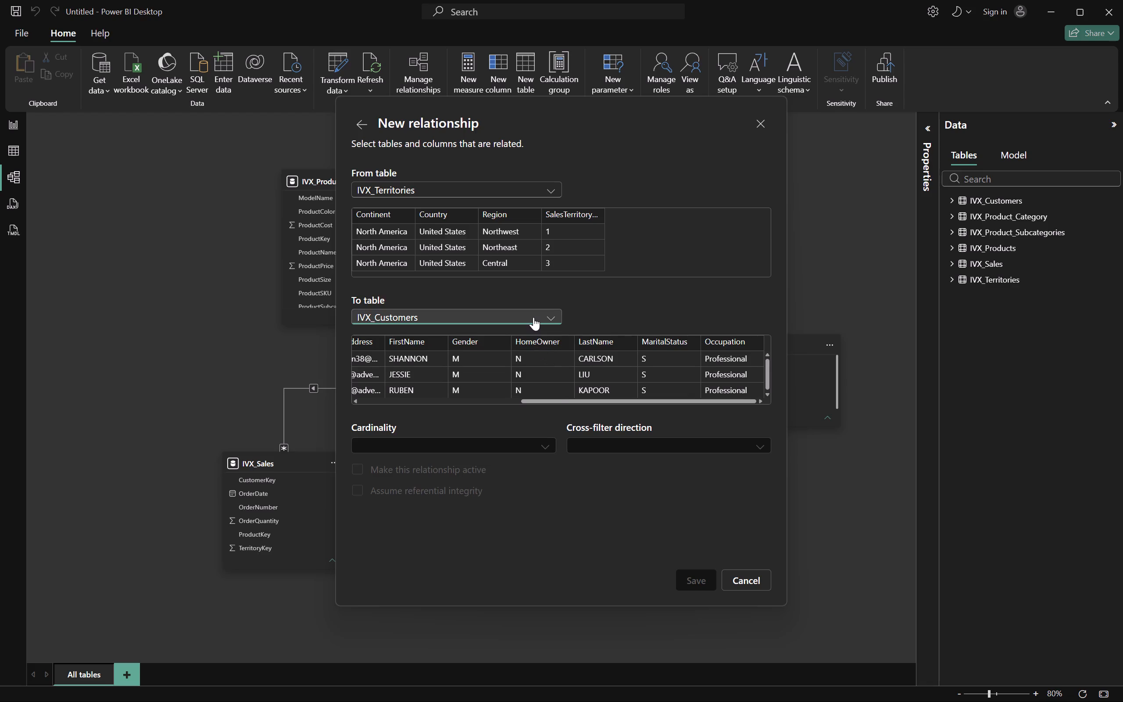
Switch the To table to IVX_Sales and compare its columns, including TerritoryKey, with the IVX_Territories columns.
left_click(533, 317)
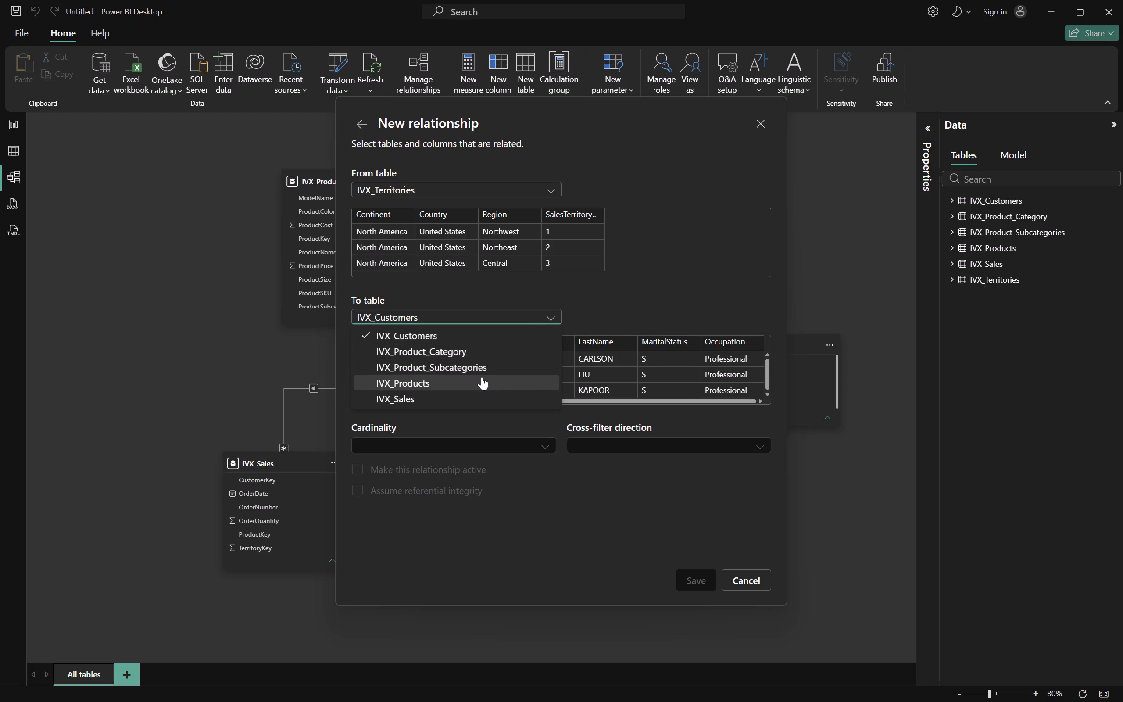
left_click(486, 393)
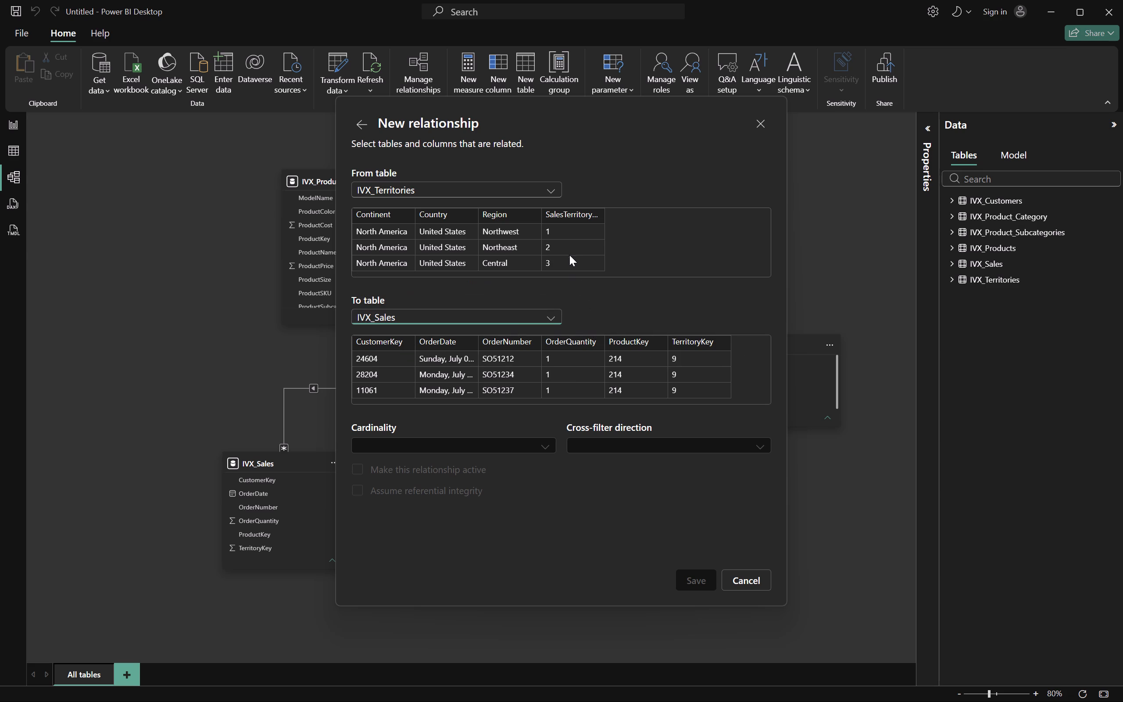
scroll(569, 253, "down", 2)
scroll(687, 380, "up", 1)
left_click(527, 312)
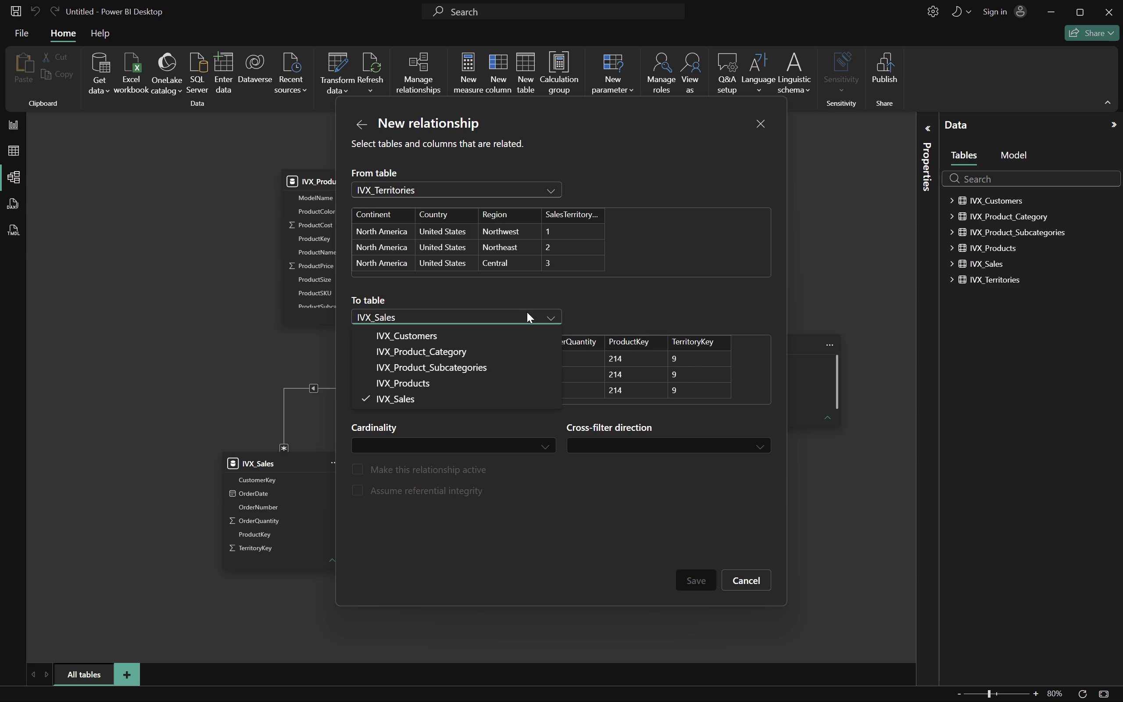
left_click(468, 398)
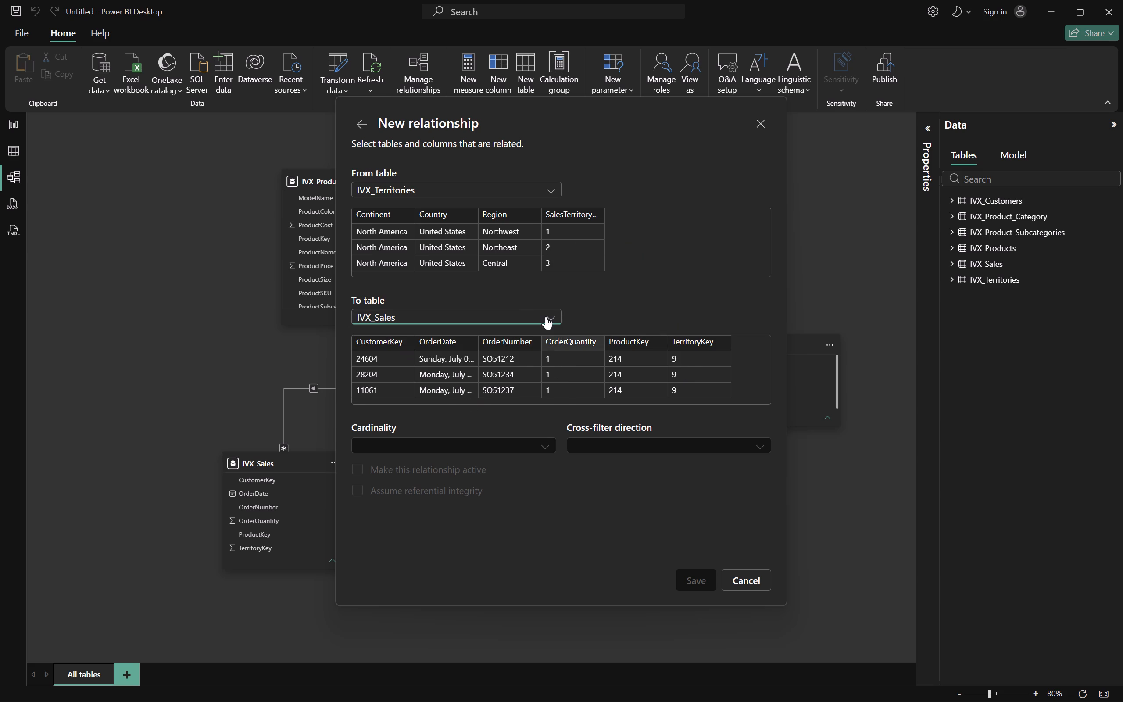
scroll(541, 228, "down", 2)
scroll(636, 383, "down", 2)
scroll(526, 350, "right", 1)
Preview IVX_Products, IVX_Product_Subcategories and IVX_Product_Category in turn as the To table, checking their columns for a territory key.
left_click(531, 315)
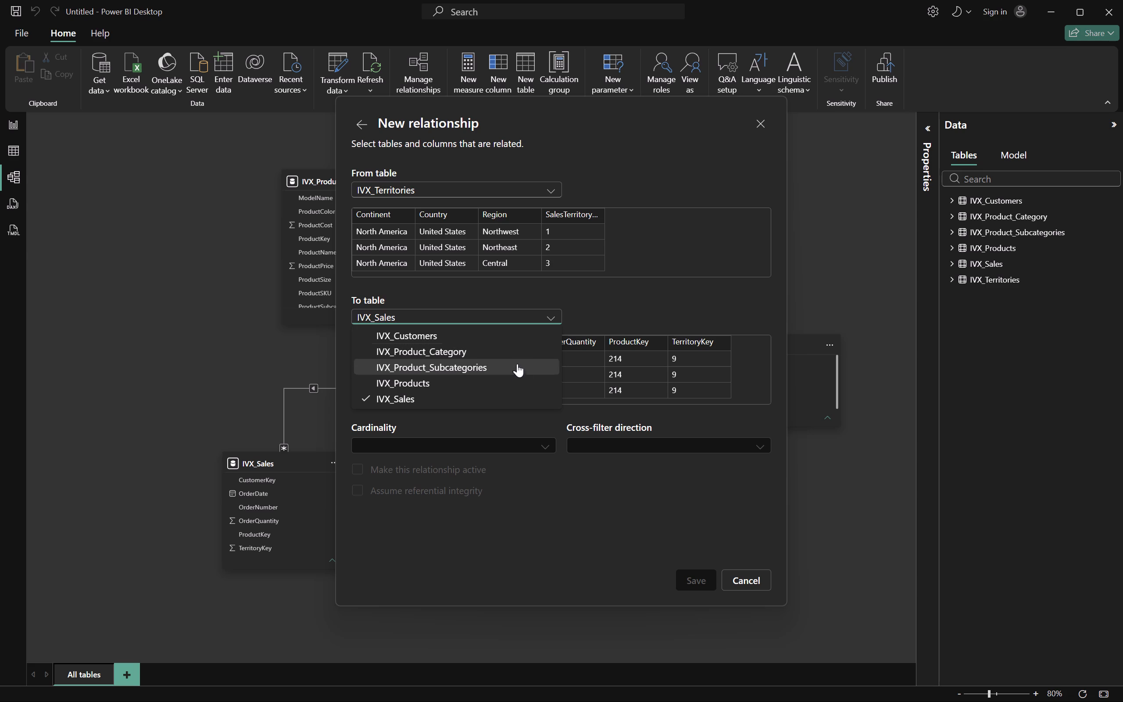
left_click(510, 378)
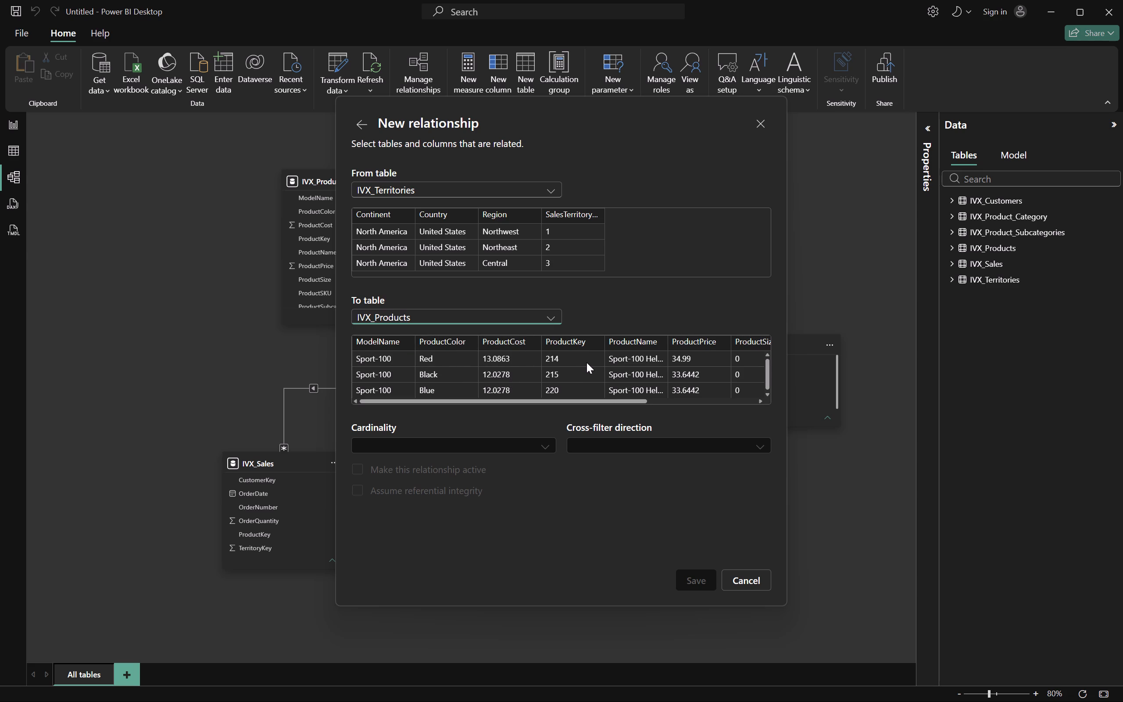
scroll(587, 362, "left", 4)
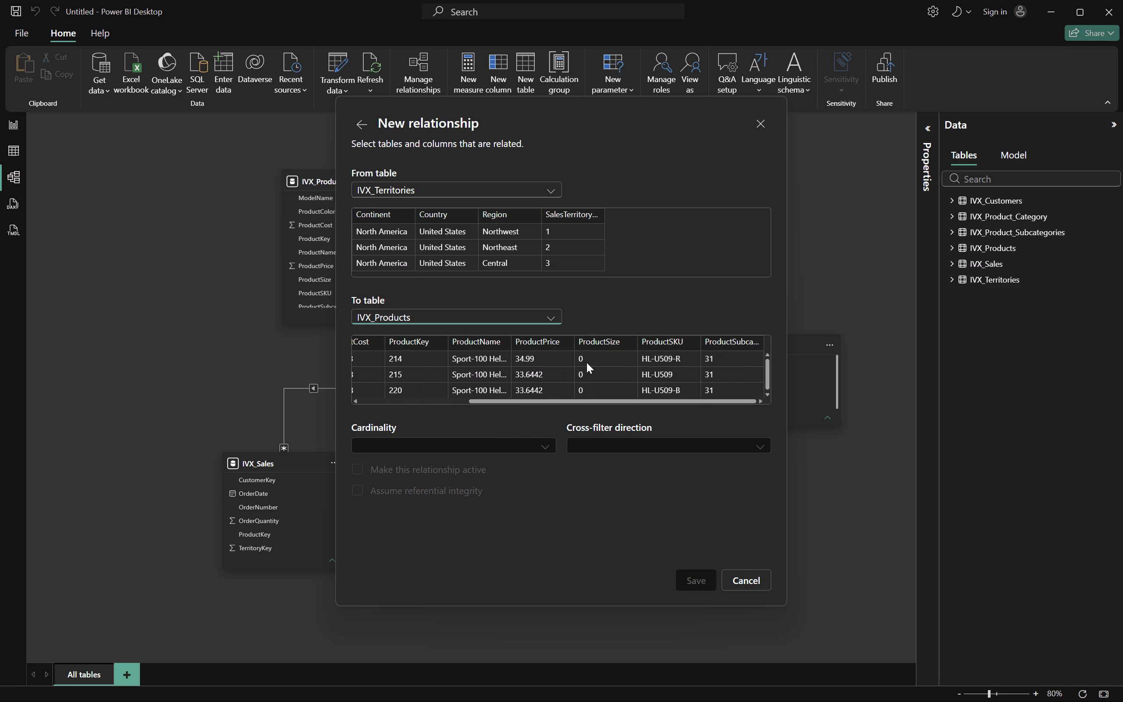
scroll(587, 362, "left", 4)
left_click(532, 316)
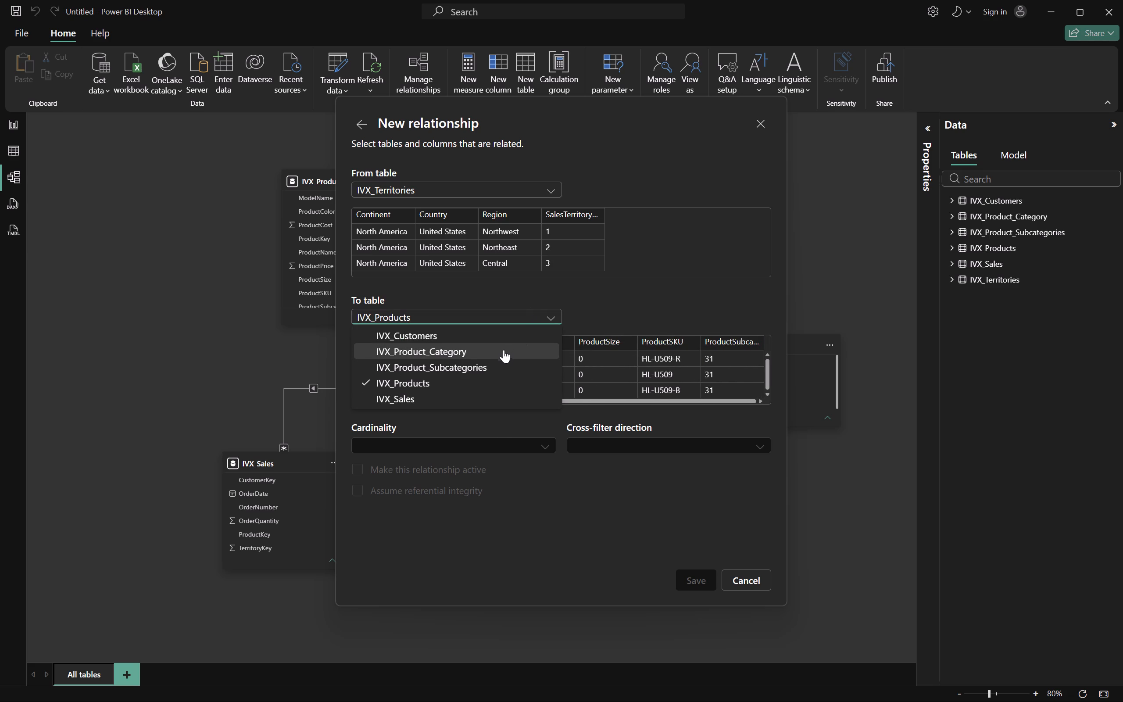
left_click(505, 363)
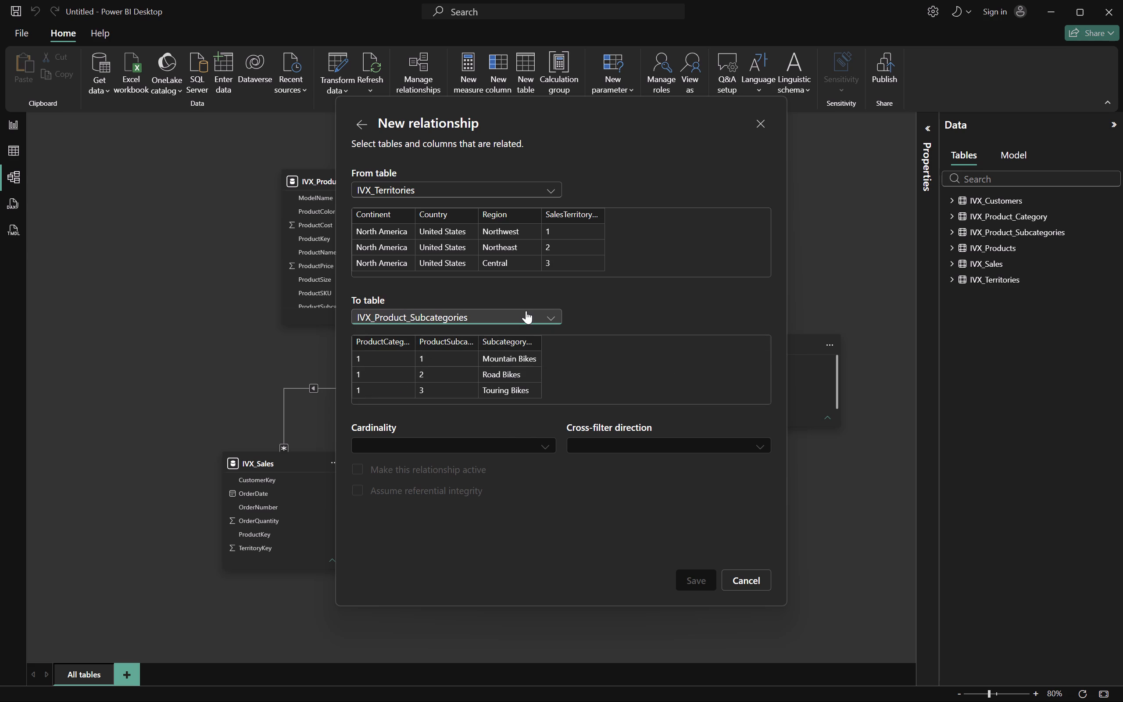
left_click(526, 311)
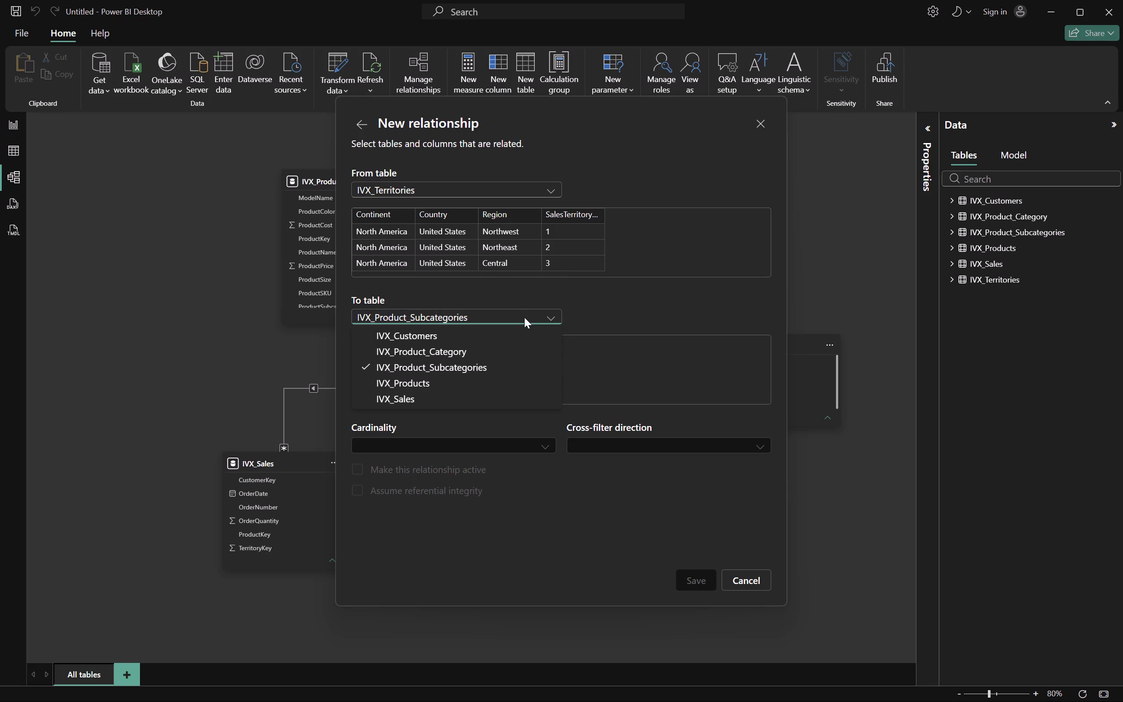
left_click(513, 344)
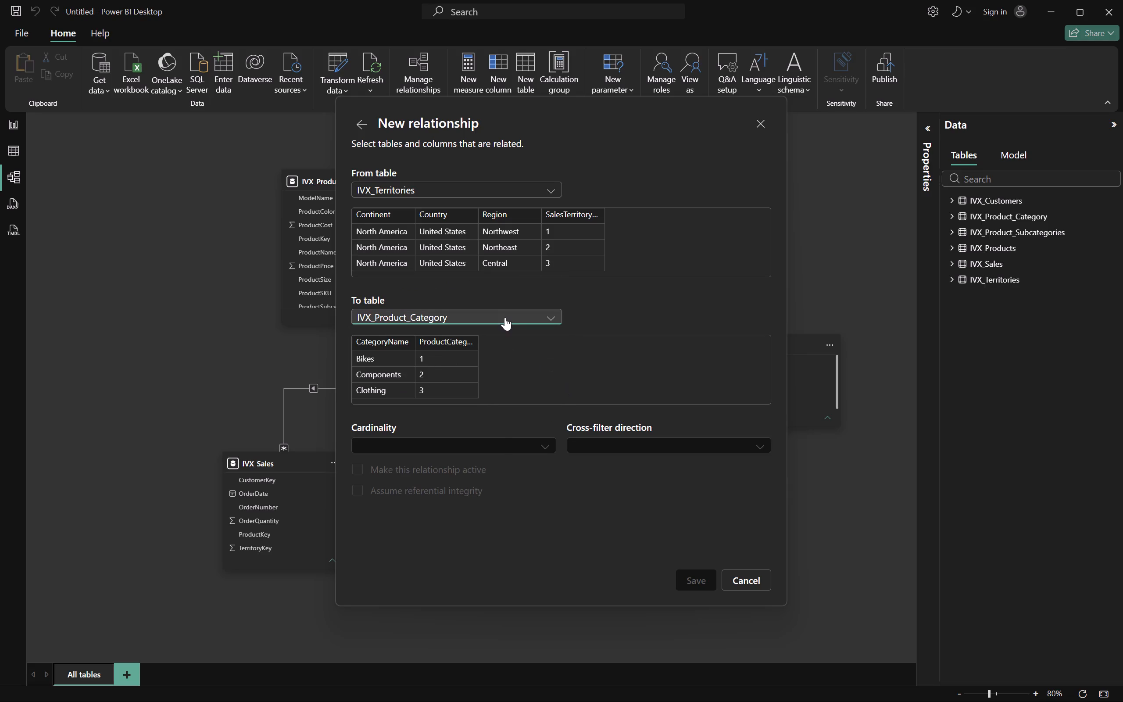
Set the To table back to IVX_Customers and examine all its columns again for a match with IVX_Territories.
left_click(505, 317)
left_click(508, 331)
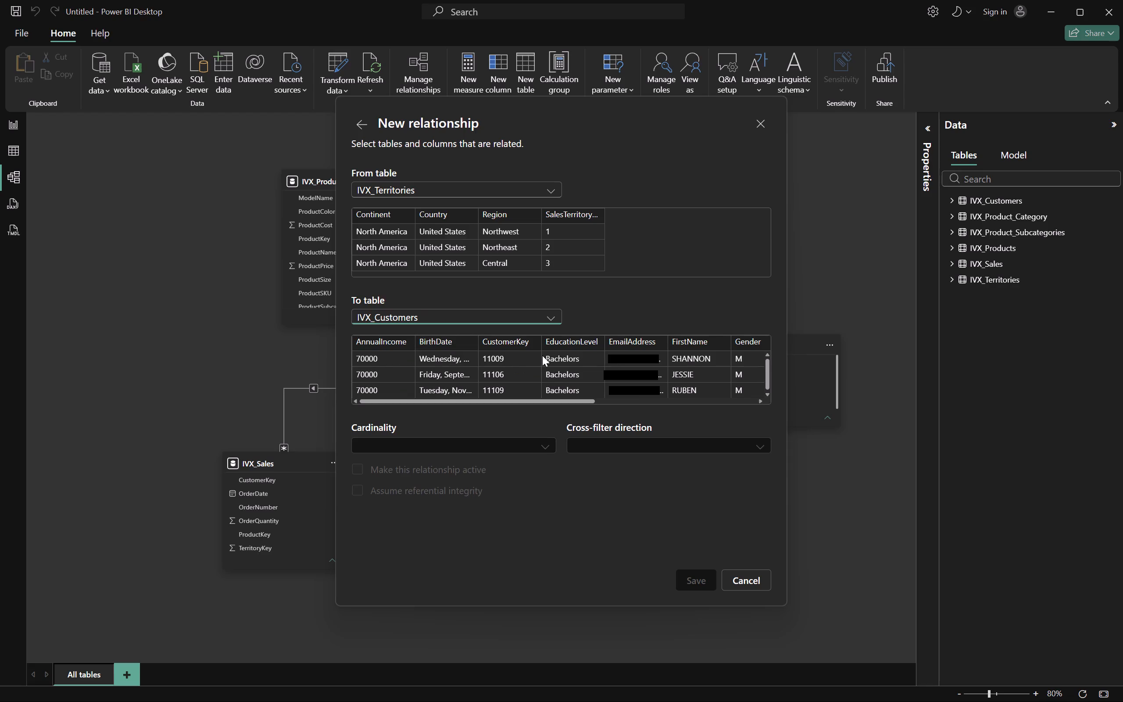
scroll(542, 355, "left", 4)
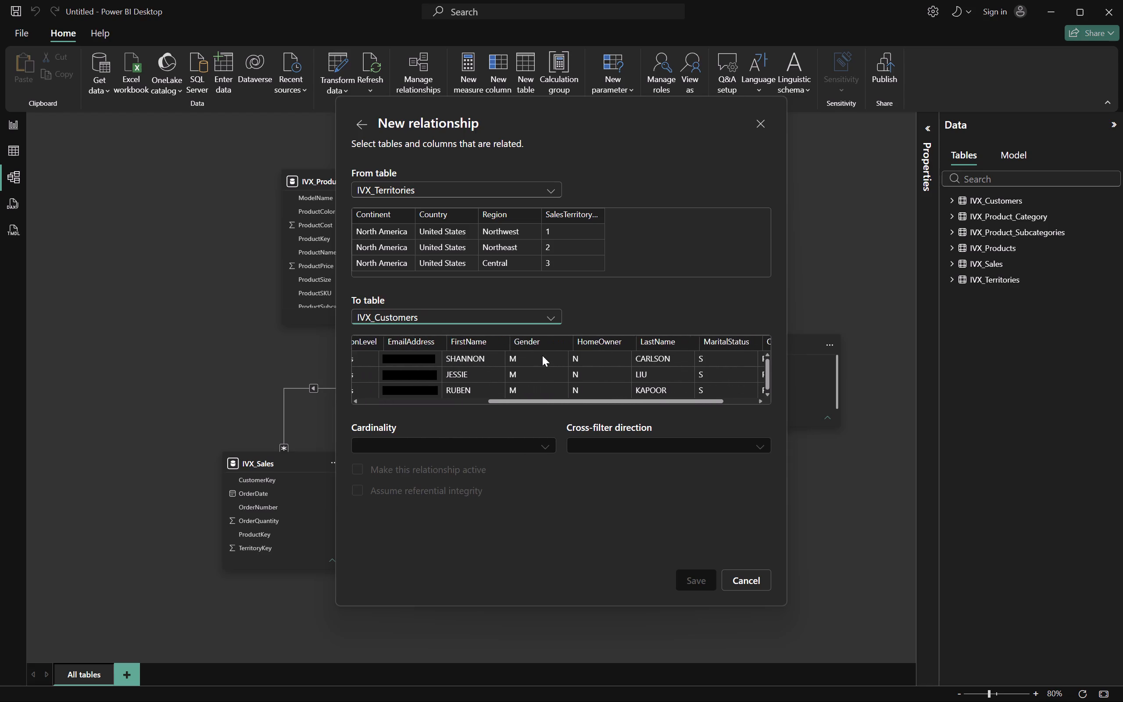
scroll(542, 355, "left", 2)
scroll(542, 355, "right", 4)
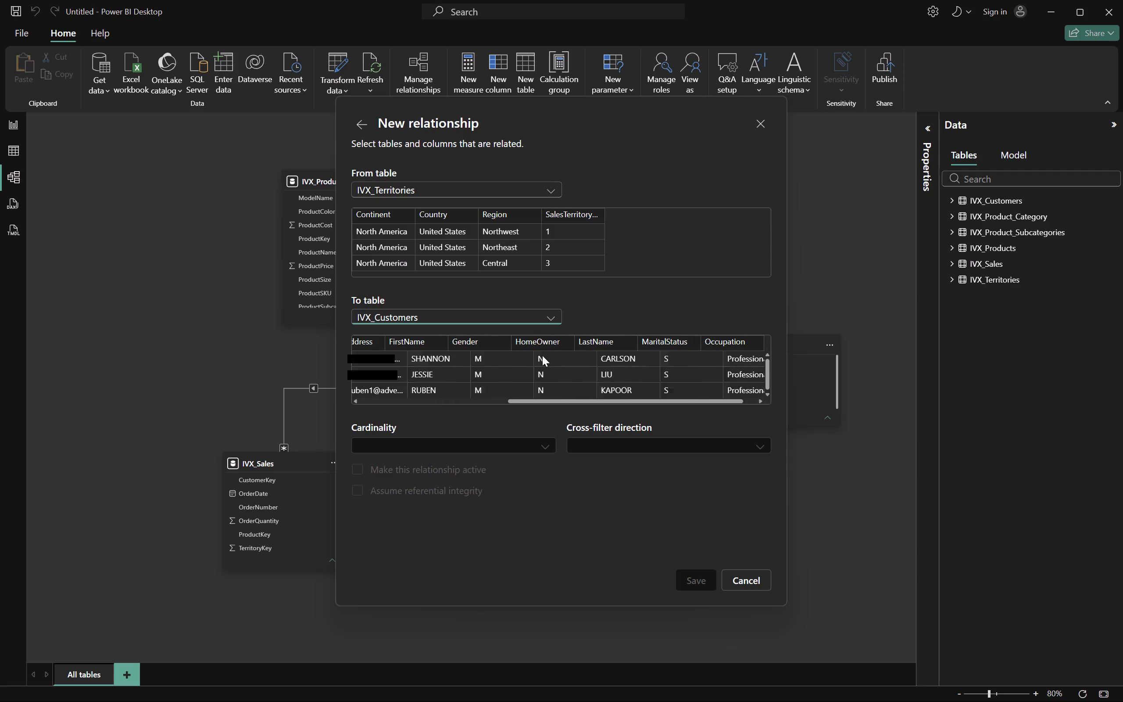
scroll(542, 355, "right", 3)
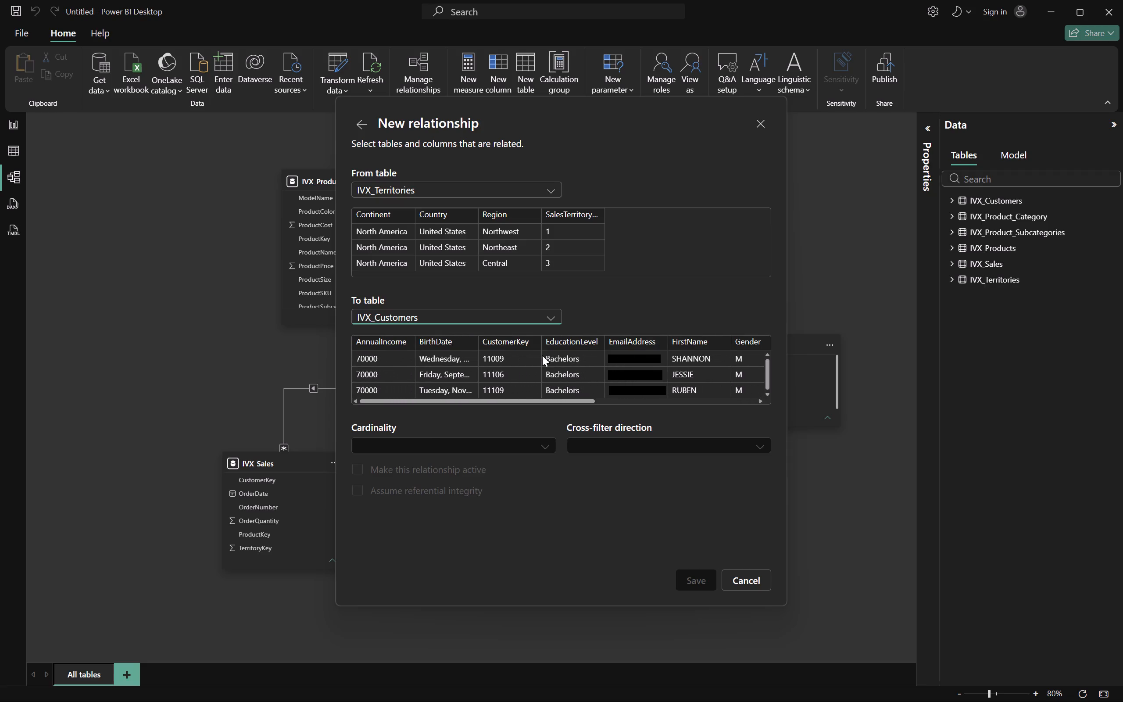
scroll(542, 355, "left", 1)
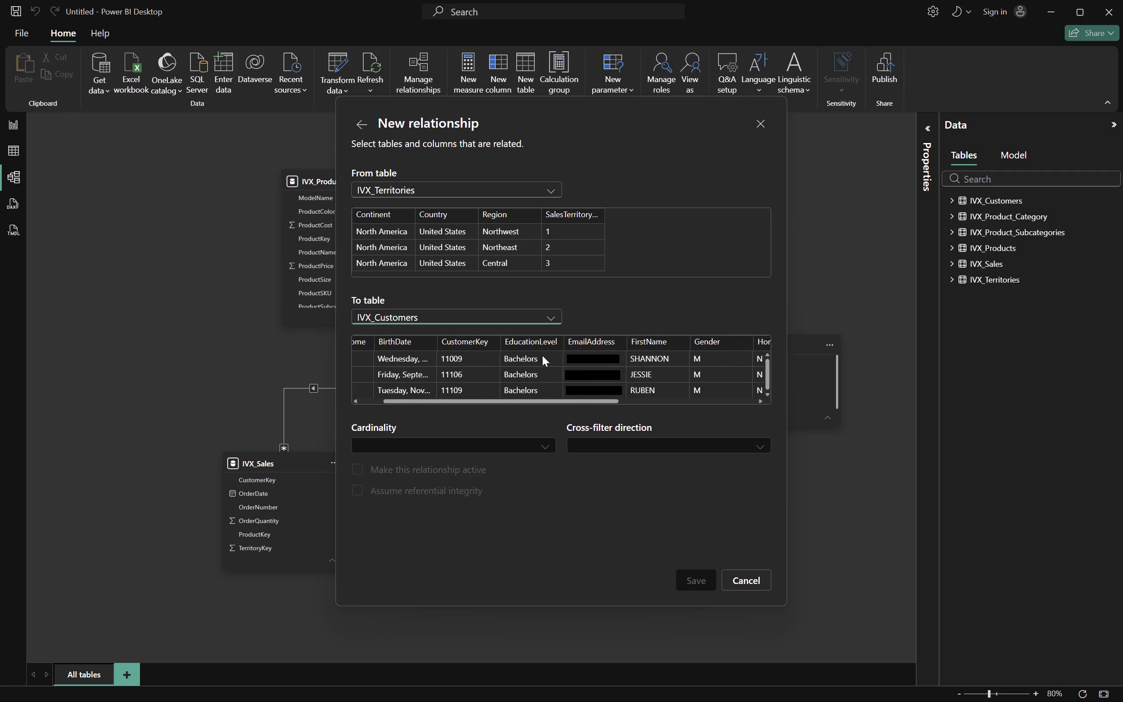
scroll(542, 355, "left", 2)
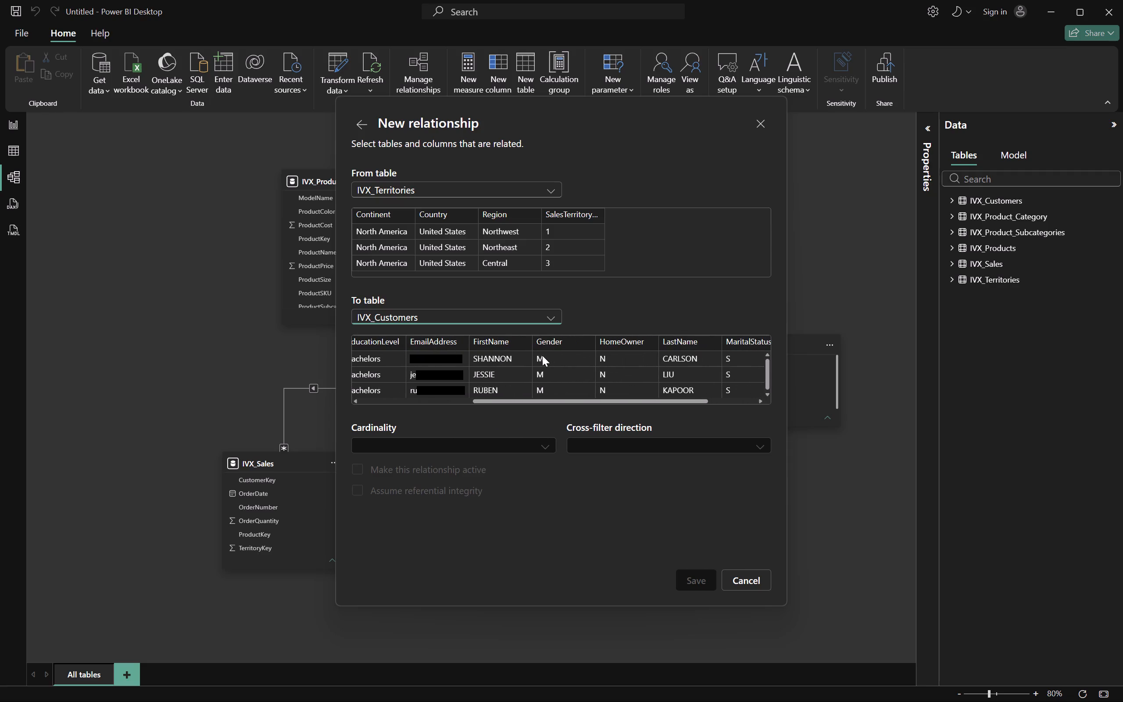
scroll(542, 355, "left", 2)
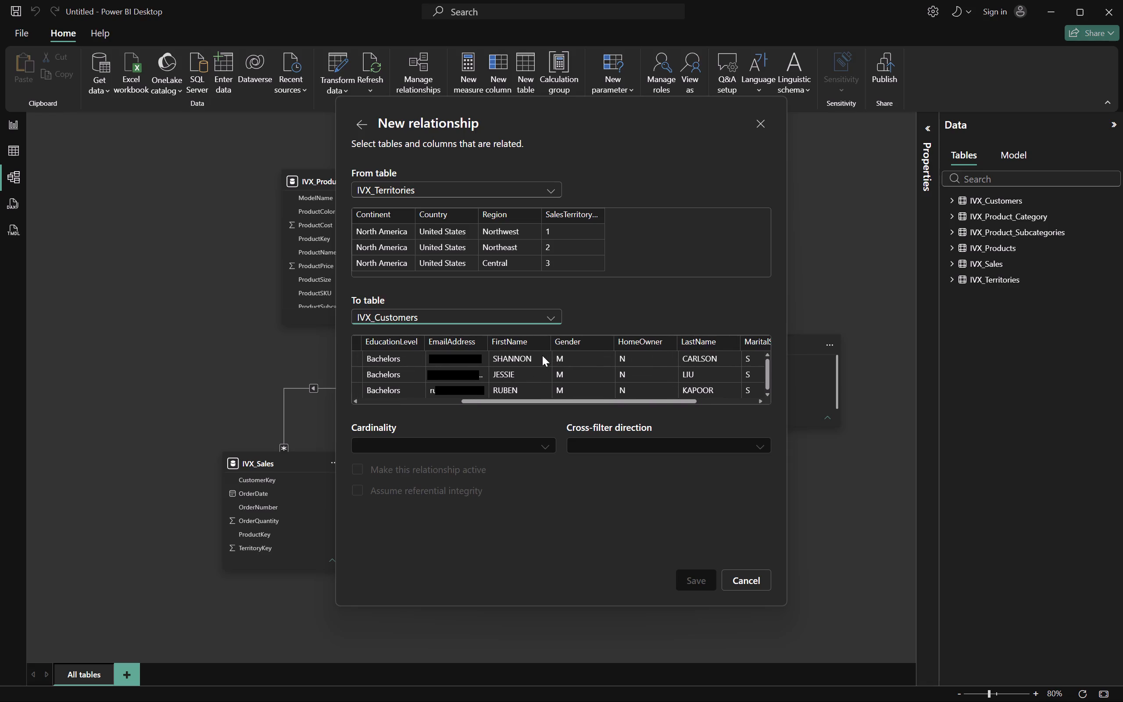
scroll(542, 355, "left", 1)
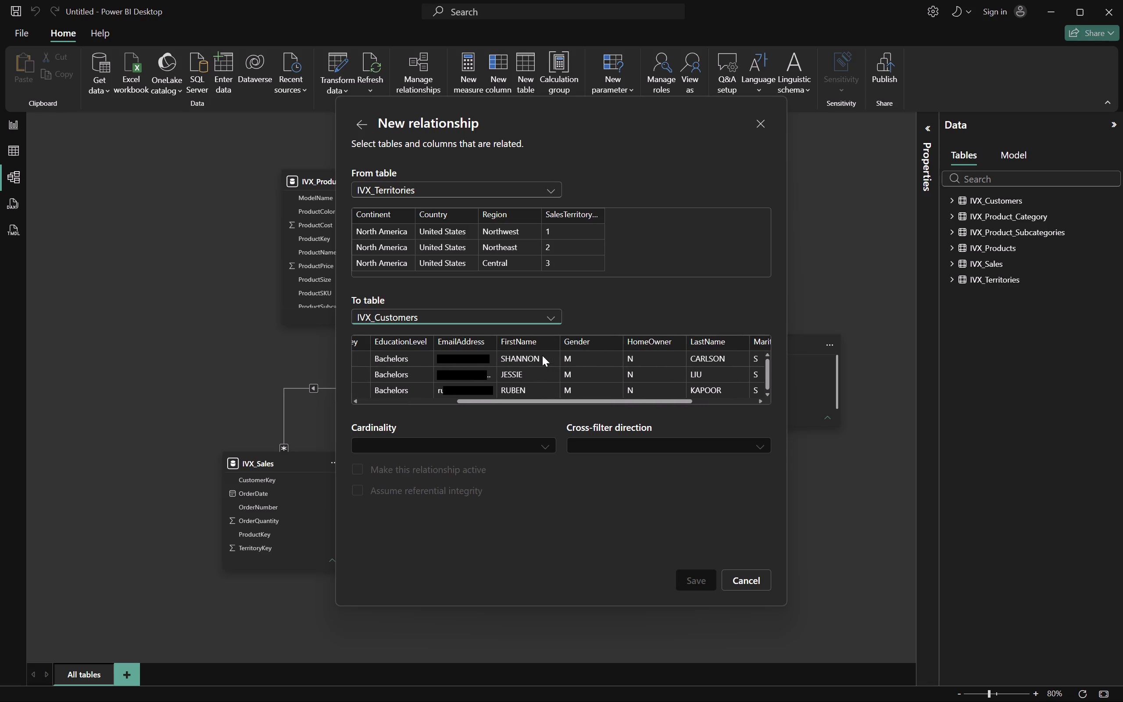
scroll(542, 355, "left", 2)
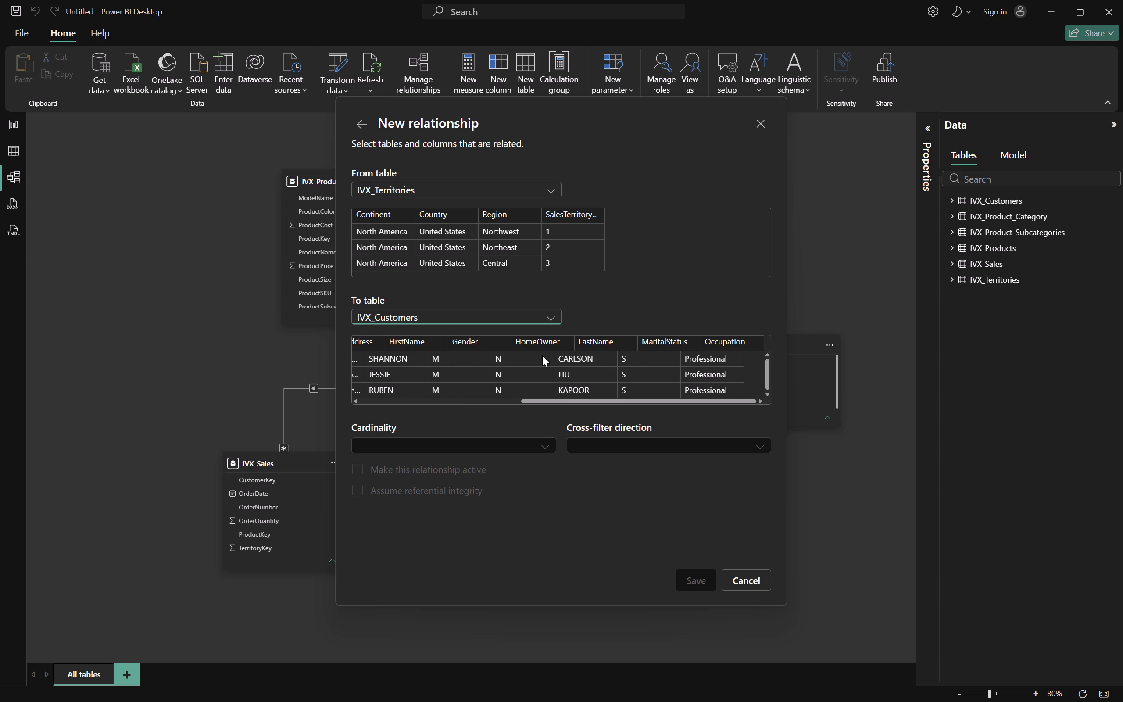
scroll(542, 355, "left", 2)
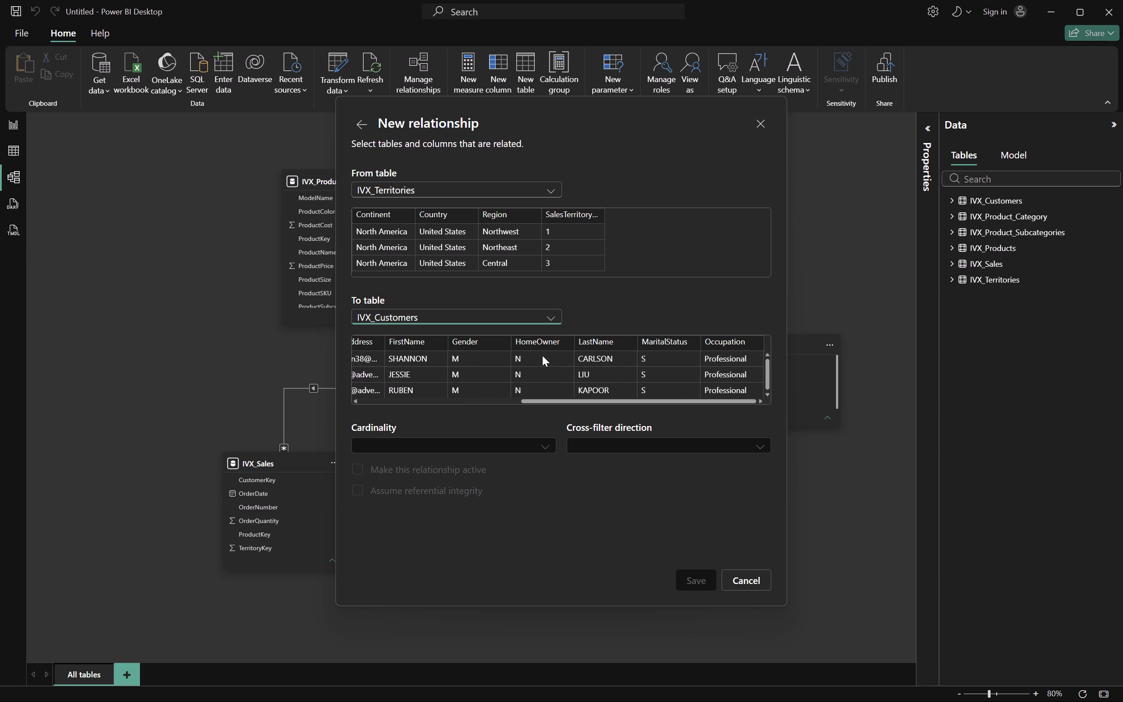
scroll(687, 377, "left", 2)
scroll(654, 365, "right", 1)
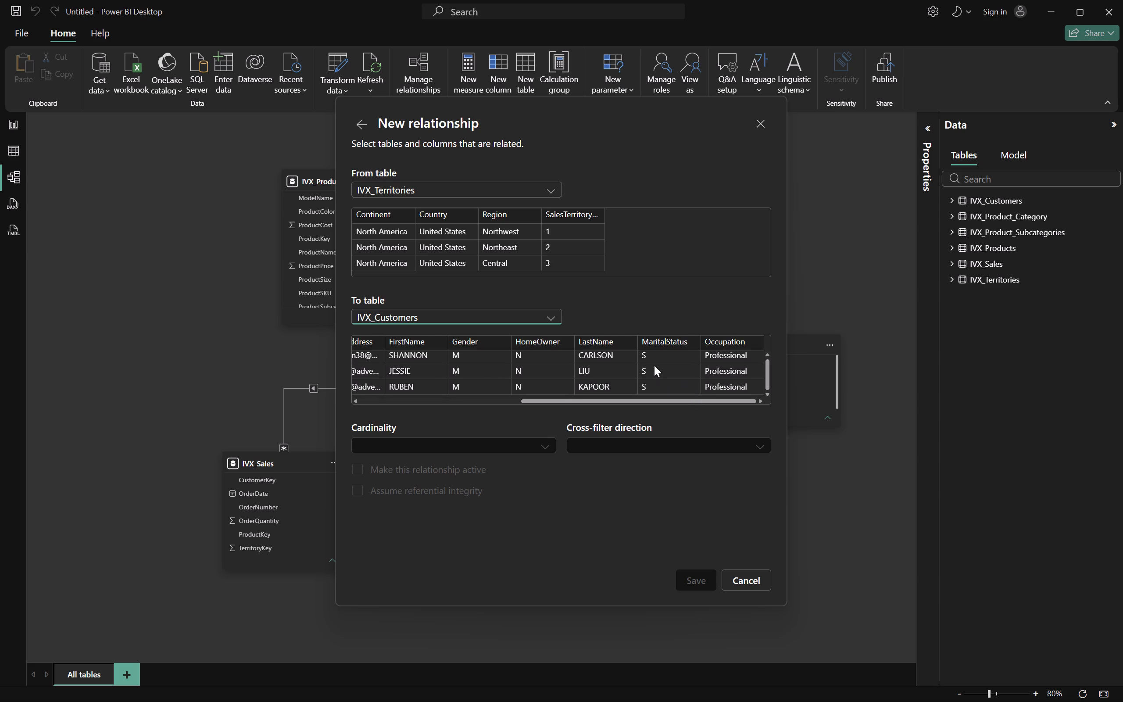
scroll(654, 365, "right", 2)
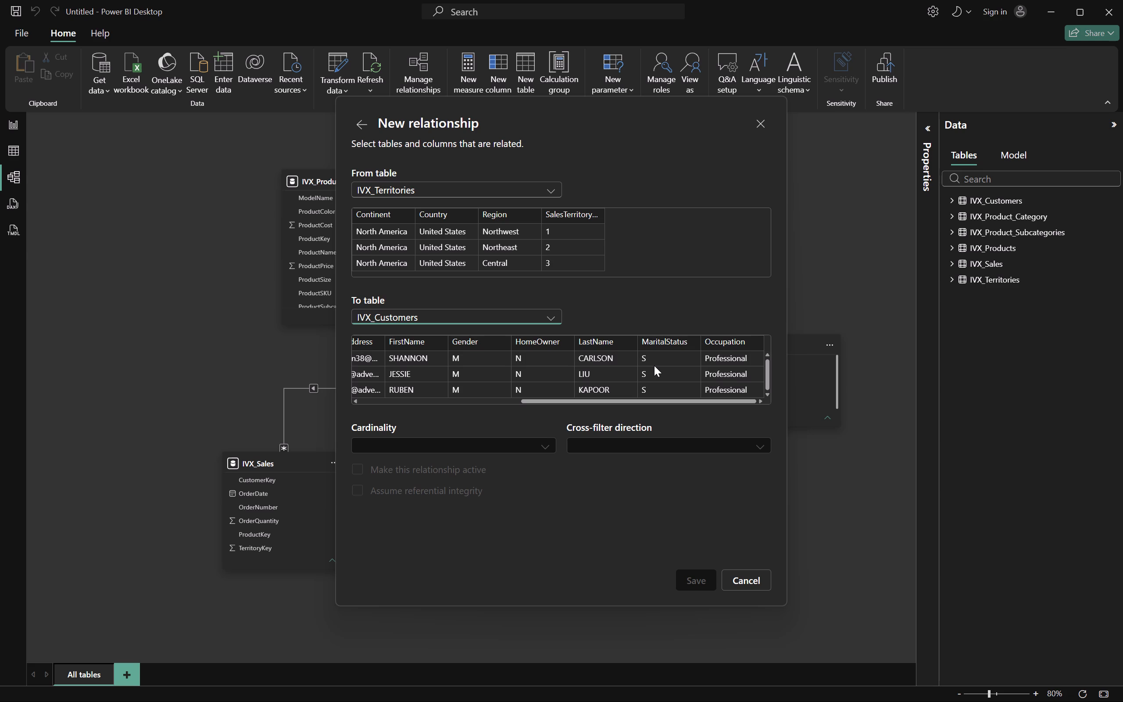
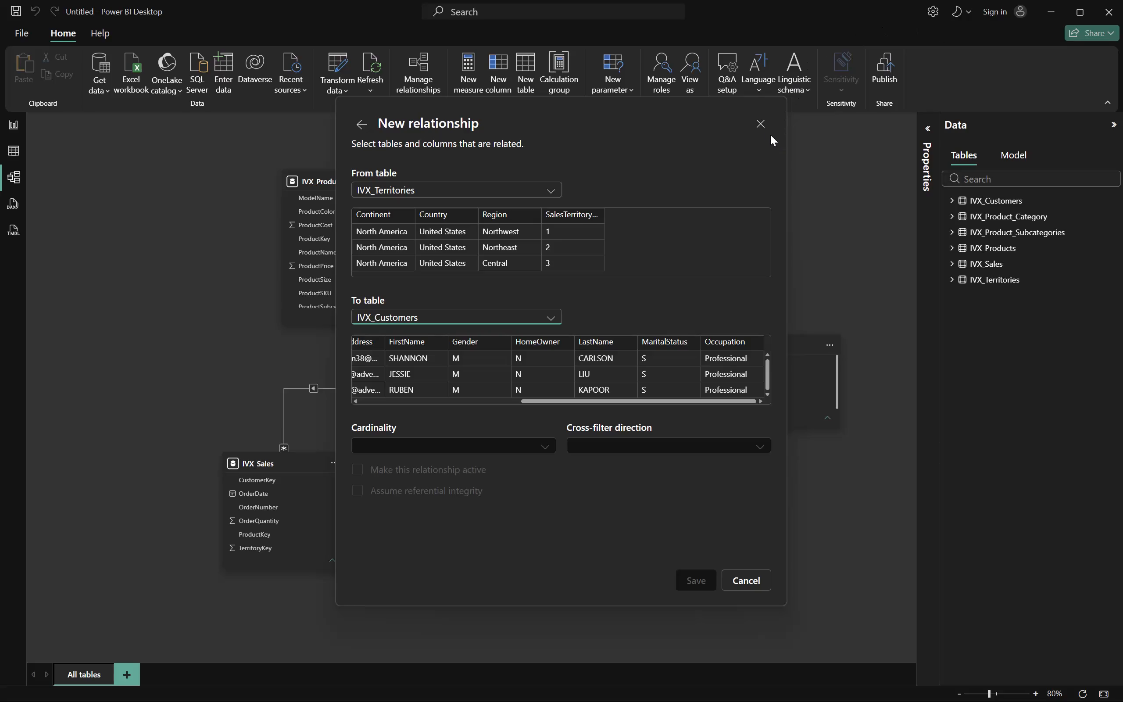
Discard the unfinished new relationship for IVX_Territories and close the relationship manager.
left_click(767, 127)
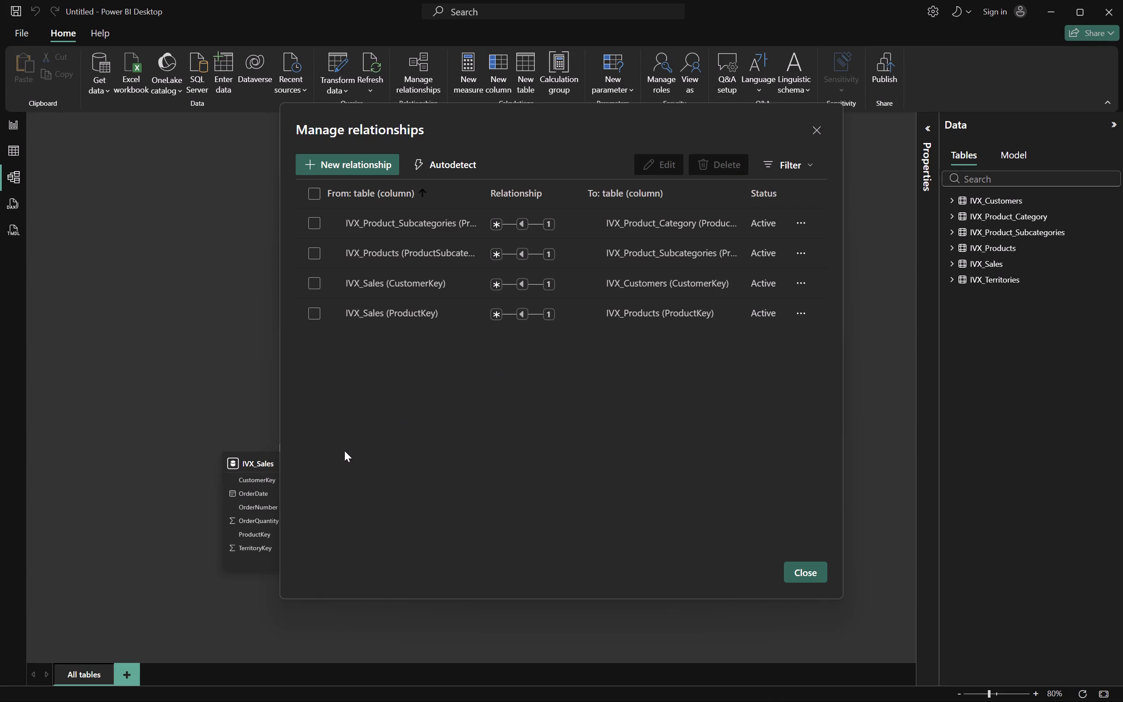
left_click(811, 126)
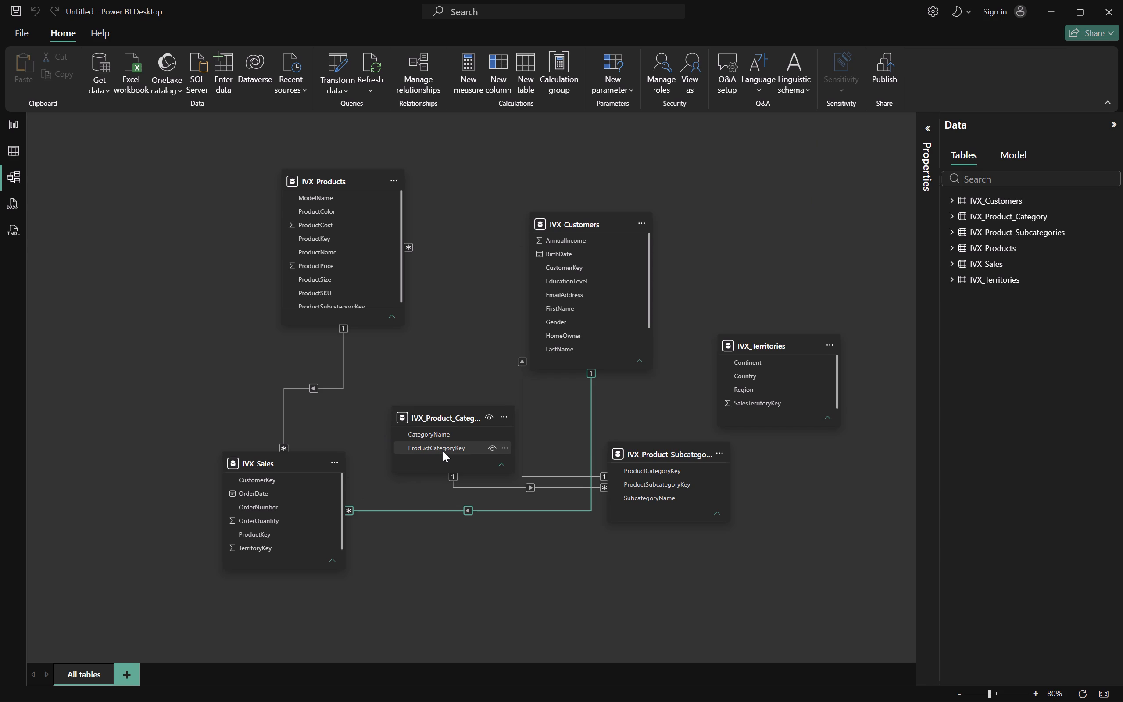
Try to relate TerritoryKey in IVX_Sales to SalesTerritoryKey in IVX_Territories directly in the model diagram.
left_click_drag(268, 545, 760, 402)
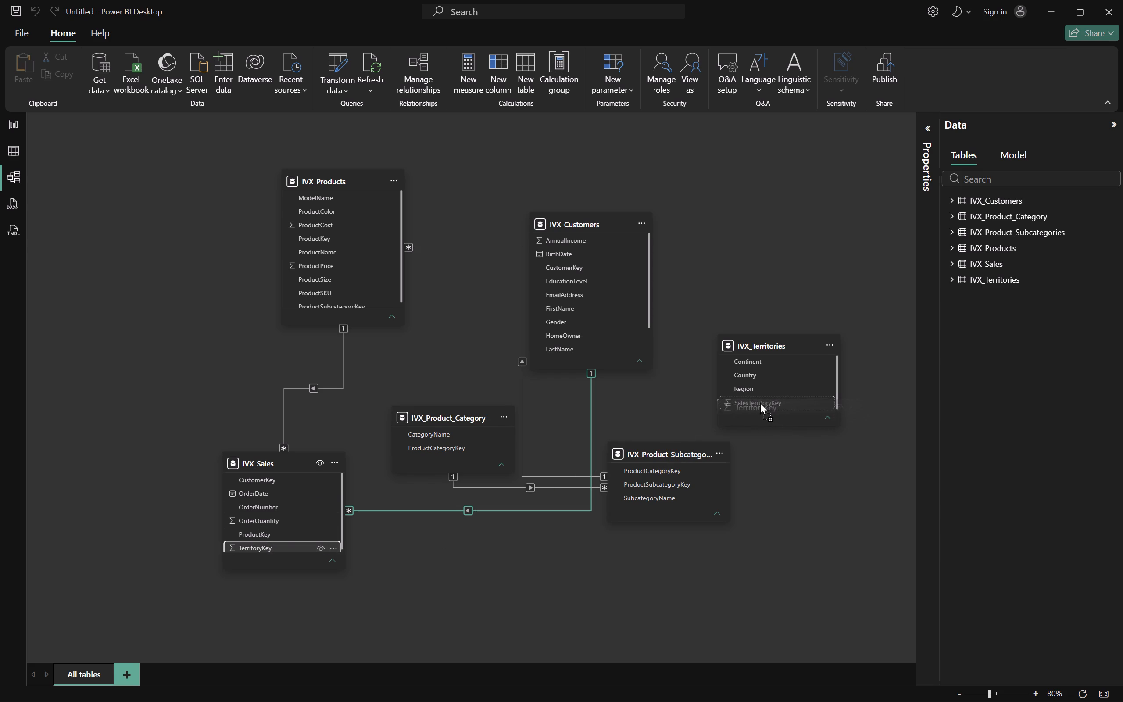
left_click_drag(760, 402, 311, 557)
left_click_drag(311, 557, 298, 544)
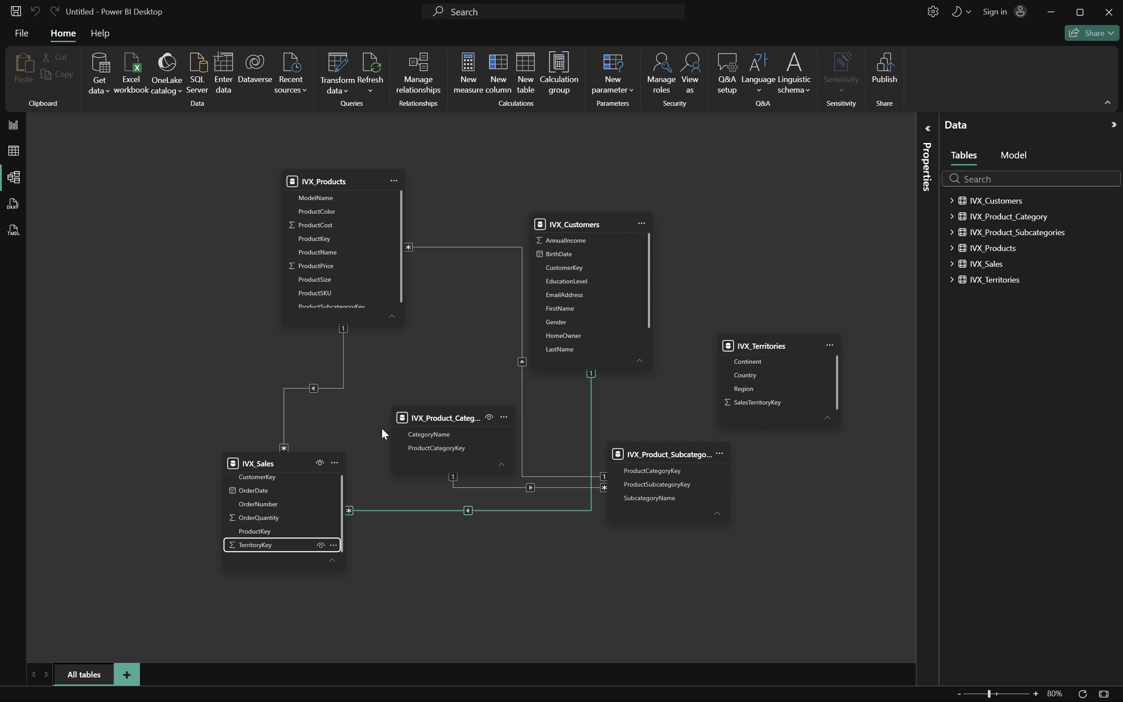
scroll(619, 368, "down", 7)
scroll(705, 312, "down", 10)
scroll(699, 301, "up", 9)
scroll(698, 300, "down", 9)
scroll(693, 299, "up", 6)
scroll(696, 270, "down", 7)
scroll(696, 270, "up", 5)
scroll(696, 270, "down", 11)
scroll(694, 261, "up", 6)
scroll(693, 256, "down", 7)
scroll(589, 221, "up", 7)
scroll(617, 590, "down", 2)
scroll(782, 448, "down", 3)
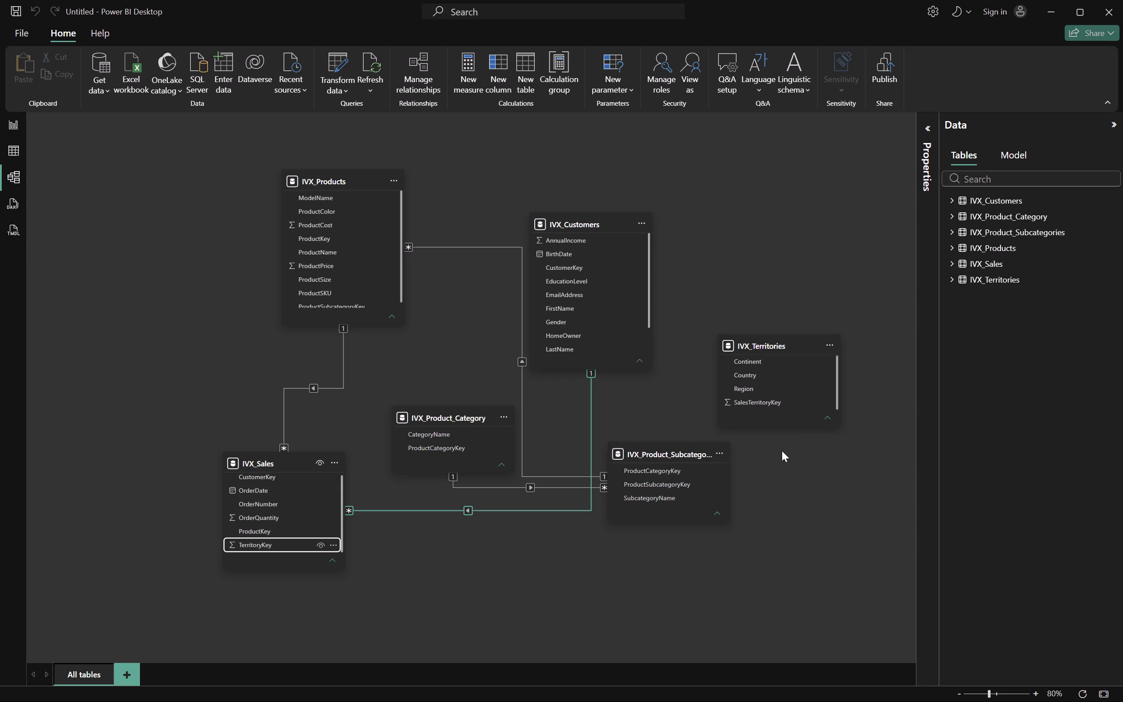
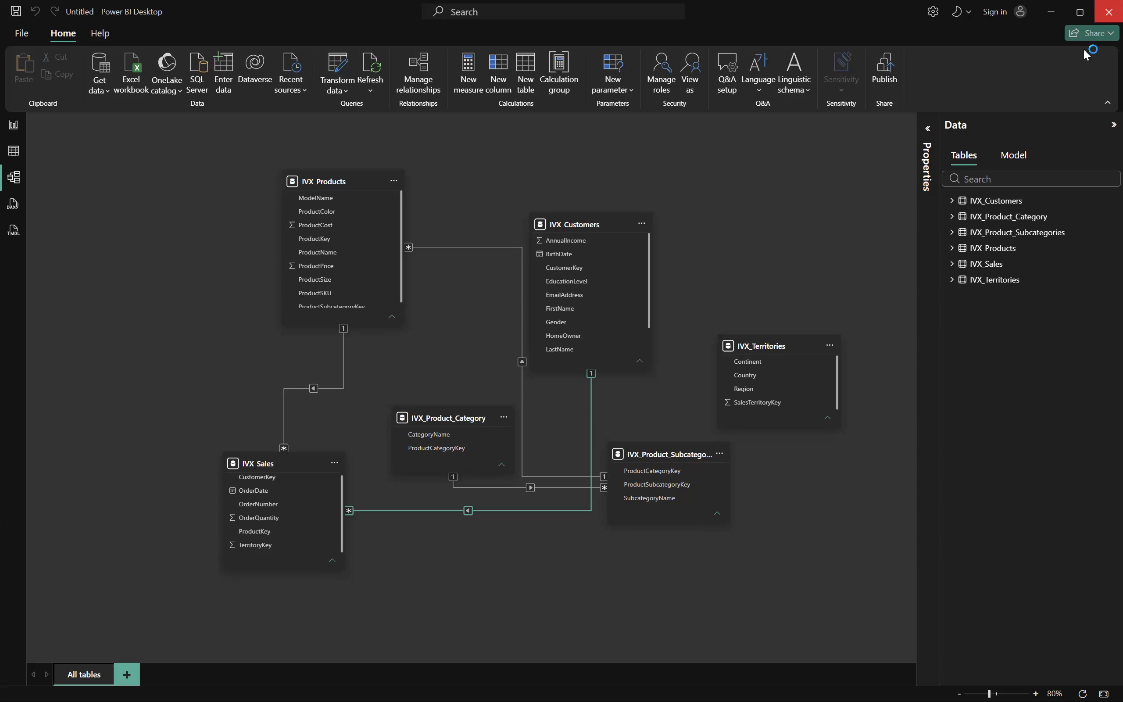
Close the untitled Power BI Desktop report without saving the changes.
left_click(1122, 0)
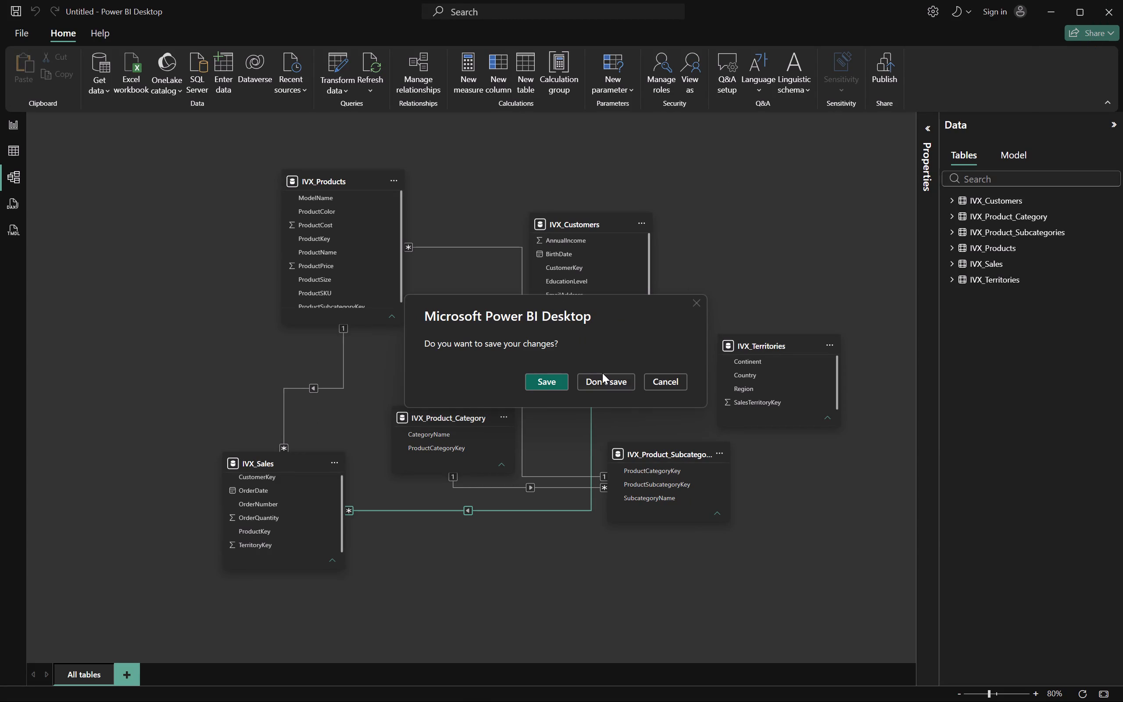
left_click(615, 376)
Close the Google Chrome window showing the Data Modeling course page.
left_click(1122, 0)
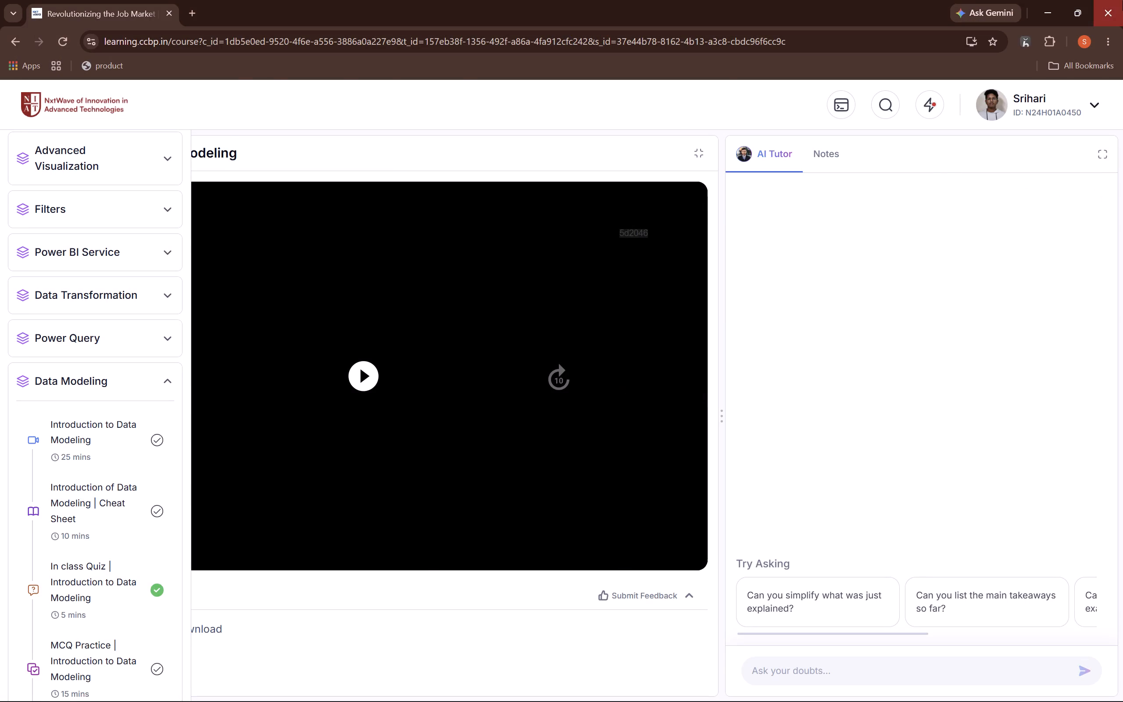